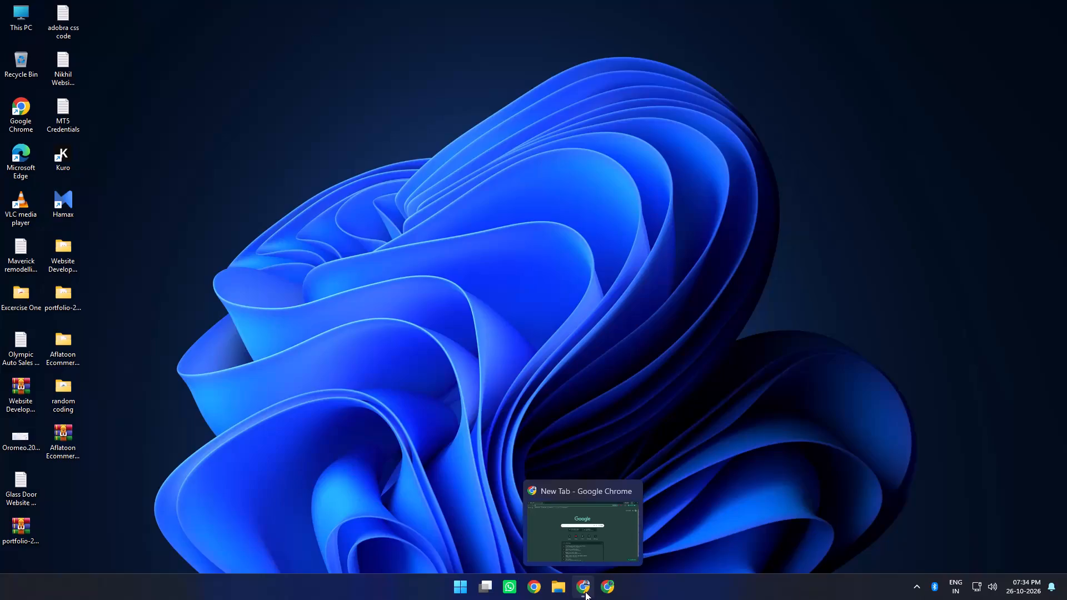
Open TradingView in Chrome, search the symbols and launch the OANDA XAUUSD gold chart.
{"action": "left_click", "coordinate": [585, 548]}
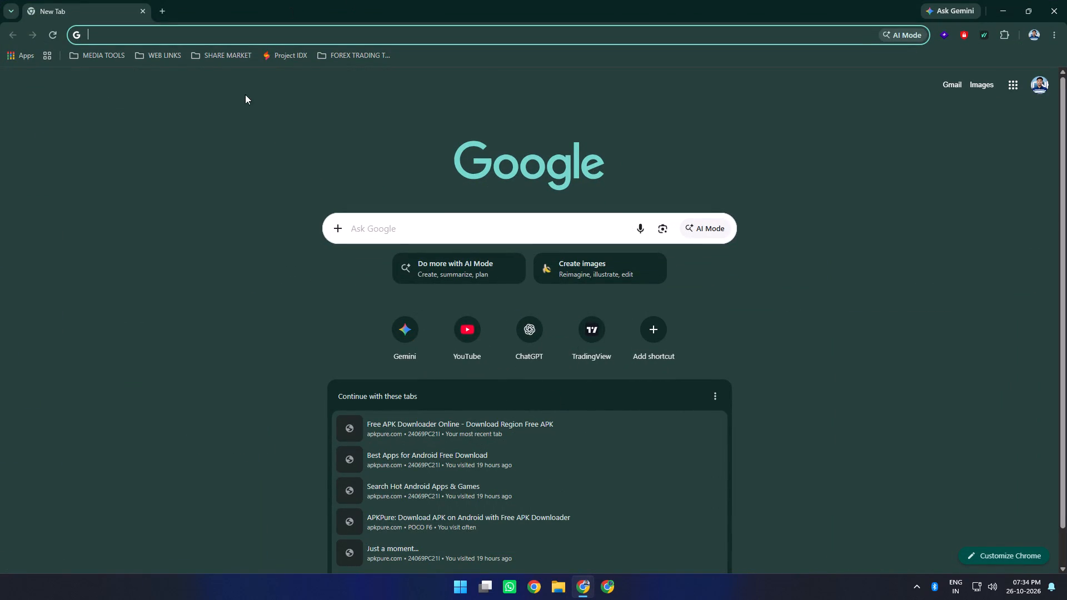
{"action": "left_click", "coordinate": [595, 328]}
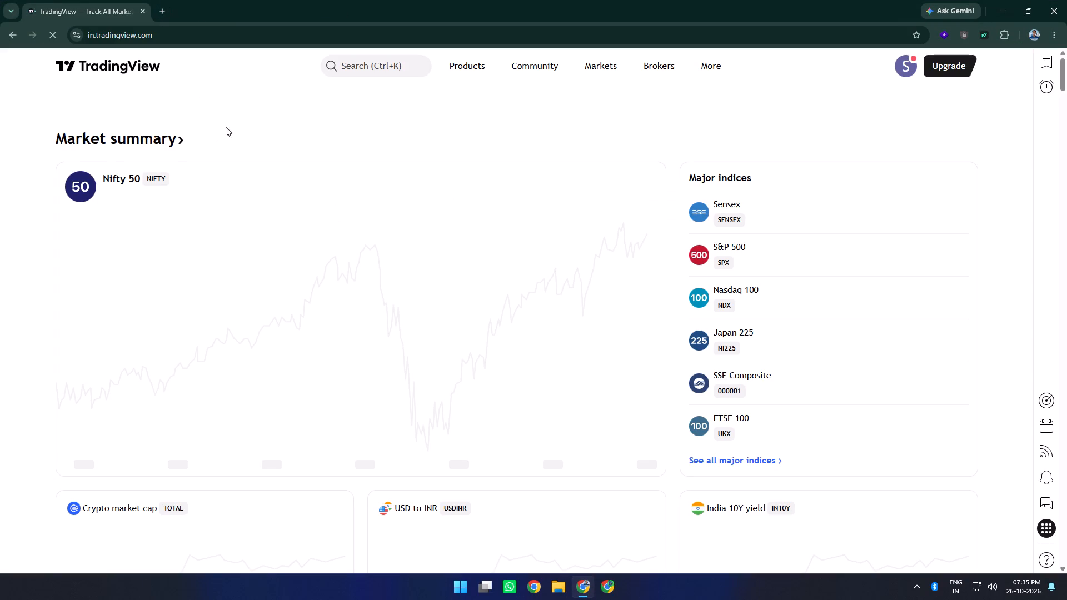
{"action": "left_click", "coordinate": [236, 118]}
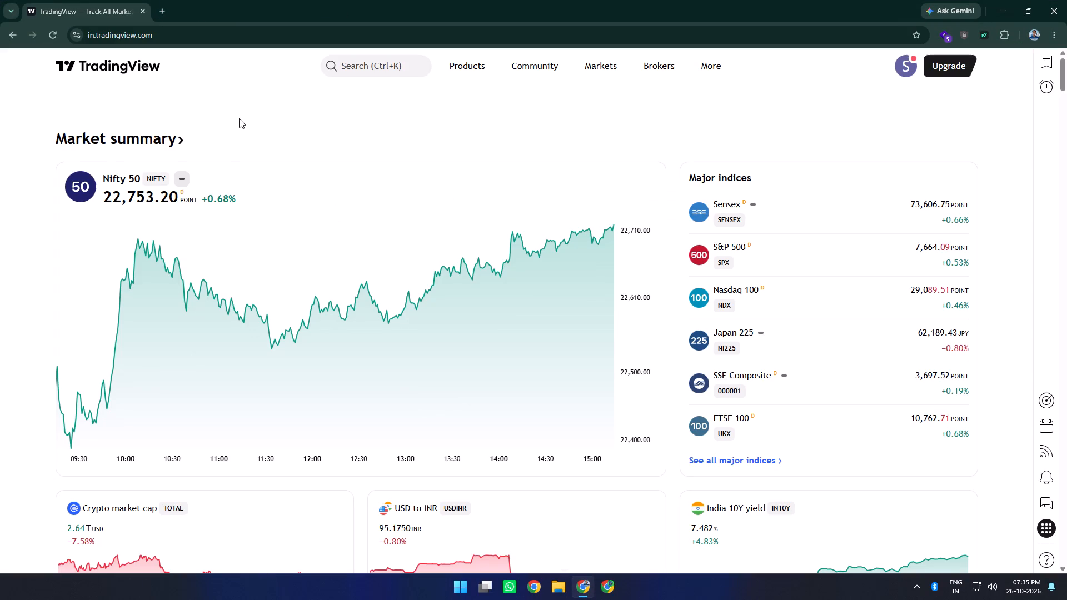
{"action": "left_click", "coordinate": [361, 66]}
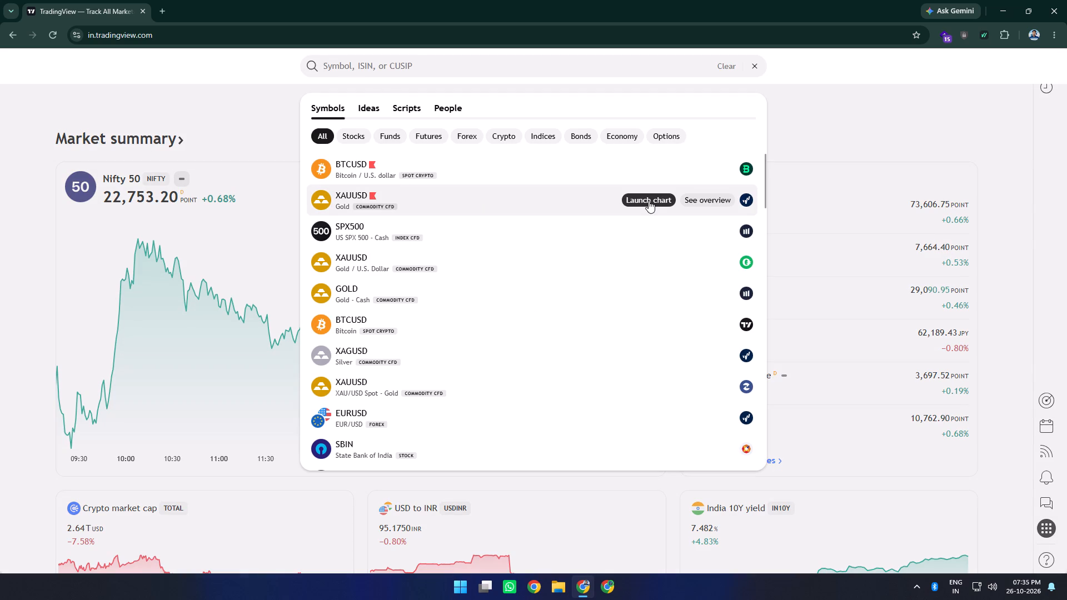
{"action": "left_click", "coordinate": [649, 201]}
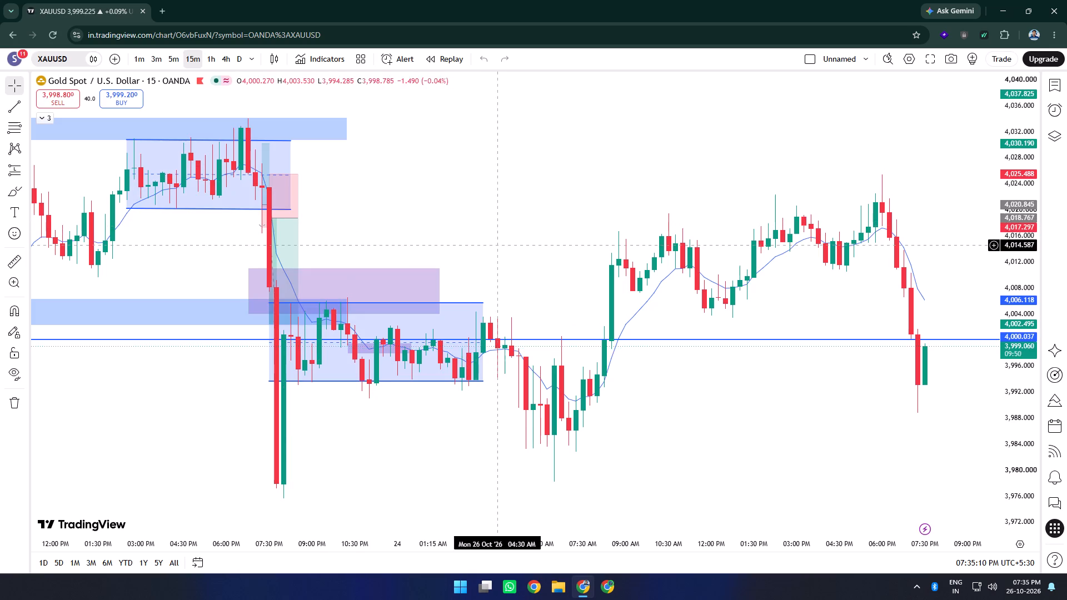
Examine the 15-minute XAUUSD price action around the marked zones and the 4,000 line.
{"action": "scroll", "coordinate": [518, 241], "scroll_direction": "down", "scroll_amount": 3}
{"action": "left_click_drag", "start_coordinate": [630, 253], "coordinate": [321, 222]}
{"action": "left_click_drag", "start_coordinate": [857, 248], "coordinate": [797, 287]}
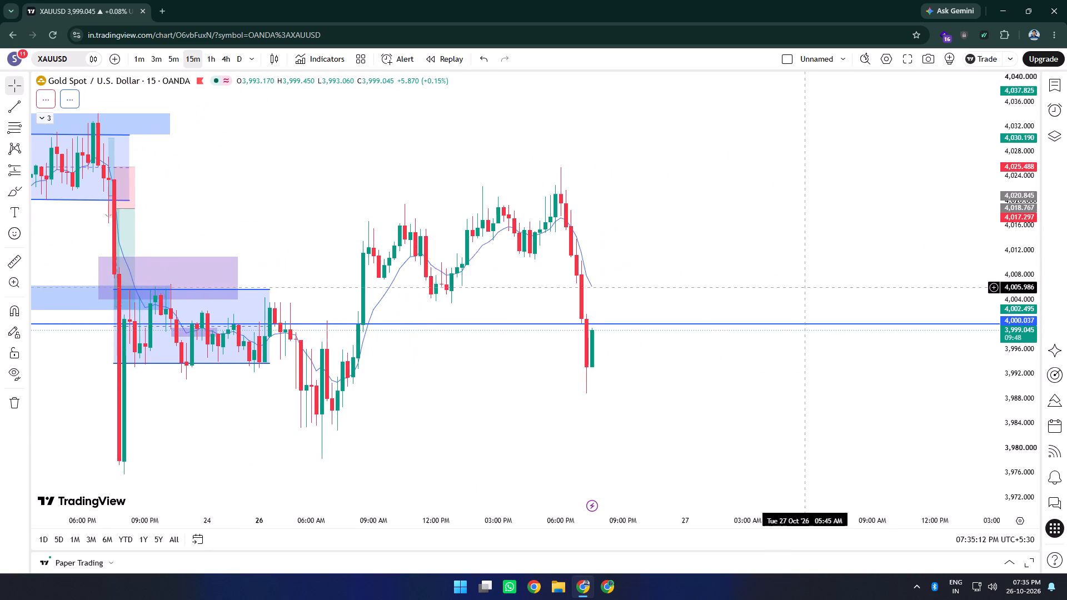
{"action": "left_click_drag", "start_coordinate": [797, 287], "coordinate": [787, 287]}
{"action": "left_click_drag", "start_coordinate": [1016, 155], "coordinate": [1004, 284]}
{"action": "scroll", "coordinate": [680, 162], "scroll_direction": "down", "scroll_amount": 1}
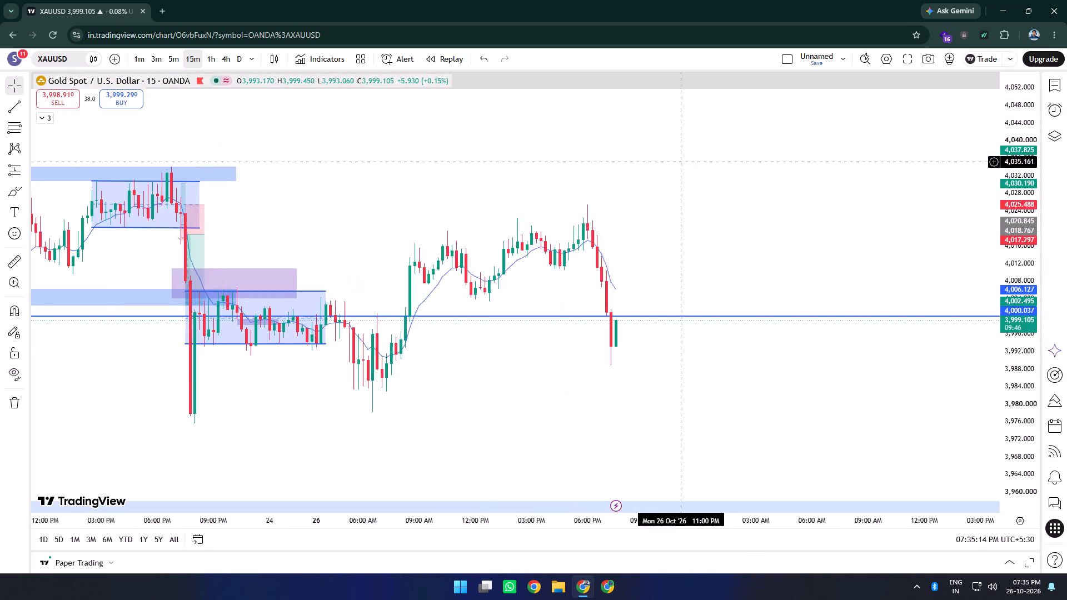
{"action": "scroll", "coordinate": [680, 162], "scroll_direction": "down", "scroll_amount": 1}
{"action": "left_click_drag", "start_coordinate": [739, 229], "coordinate": [463, 228]}
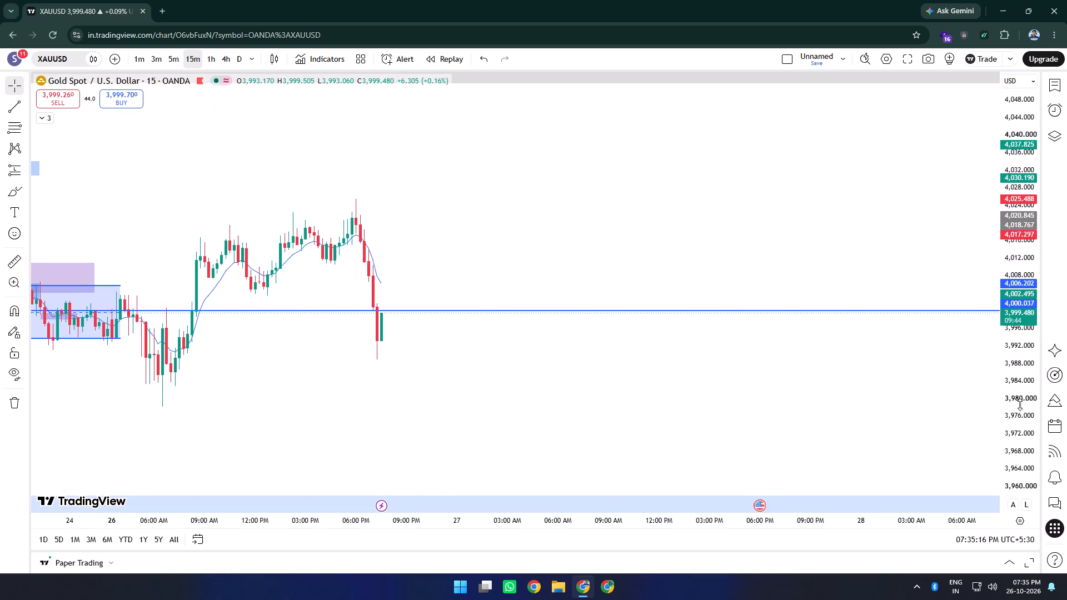
{"action": "left_click_drag", "start_coordinate": [1020, 404], "coordinate": [1016, 374]}
{"action": "scroll", "coordinate": [709, 366], "scroll_direction": "down", "scroll_amount": 2}
{"action": "left_click_drag", "start_coordinate": [639, 420], "coordinate": [784, 384]}
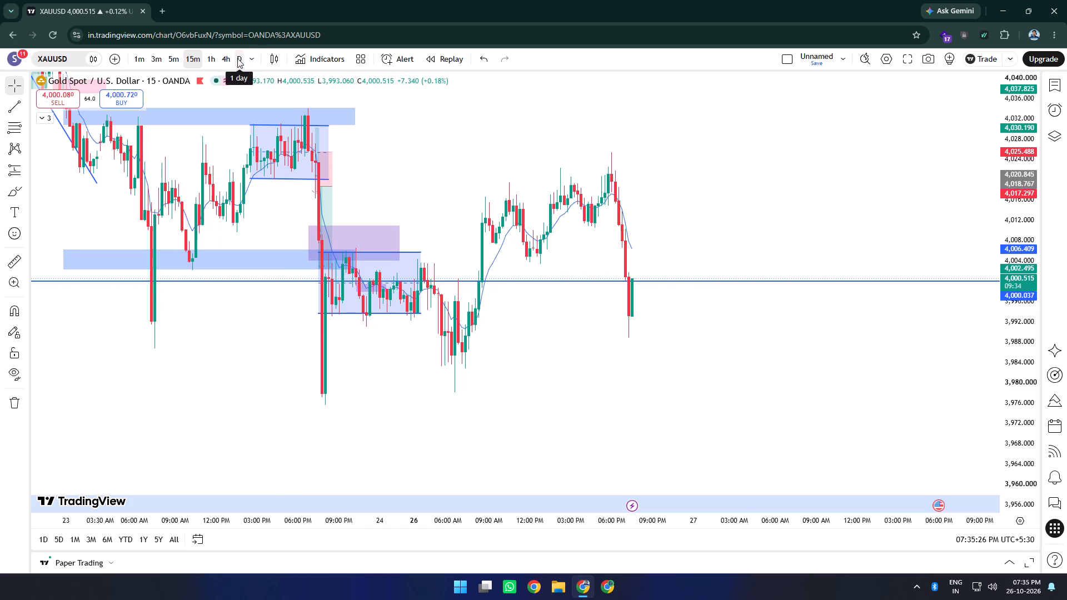
Switch to Microsoft PC Manager, boost the PC to free up memory, and return to the chart.
{"action": "left_click", "coordinate": [467, 582]}
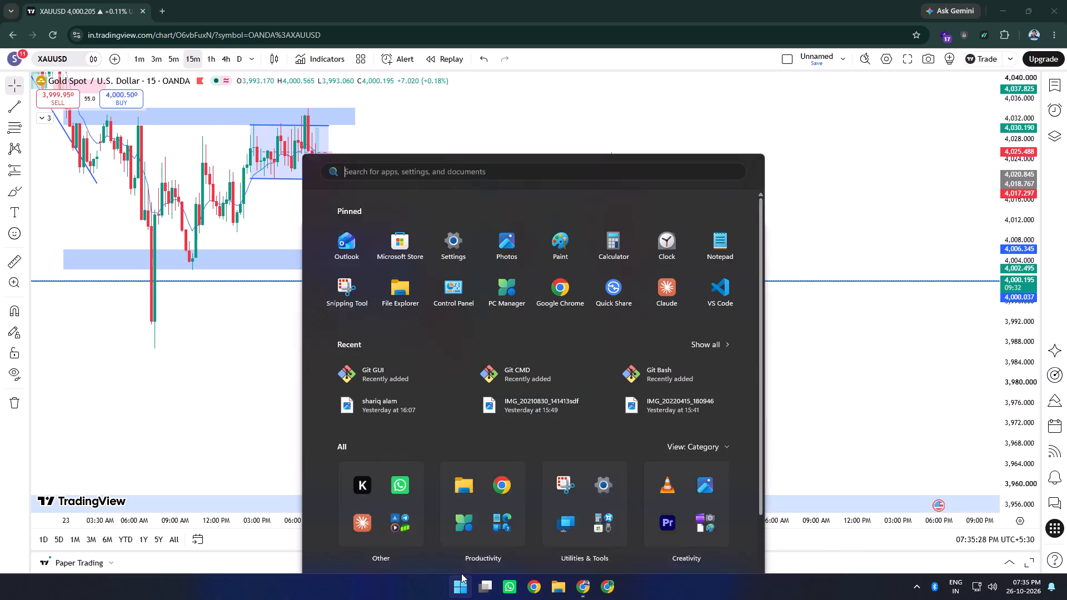
{"action": "left_click", "coordinate": [506, 224]}
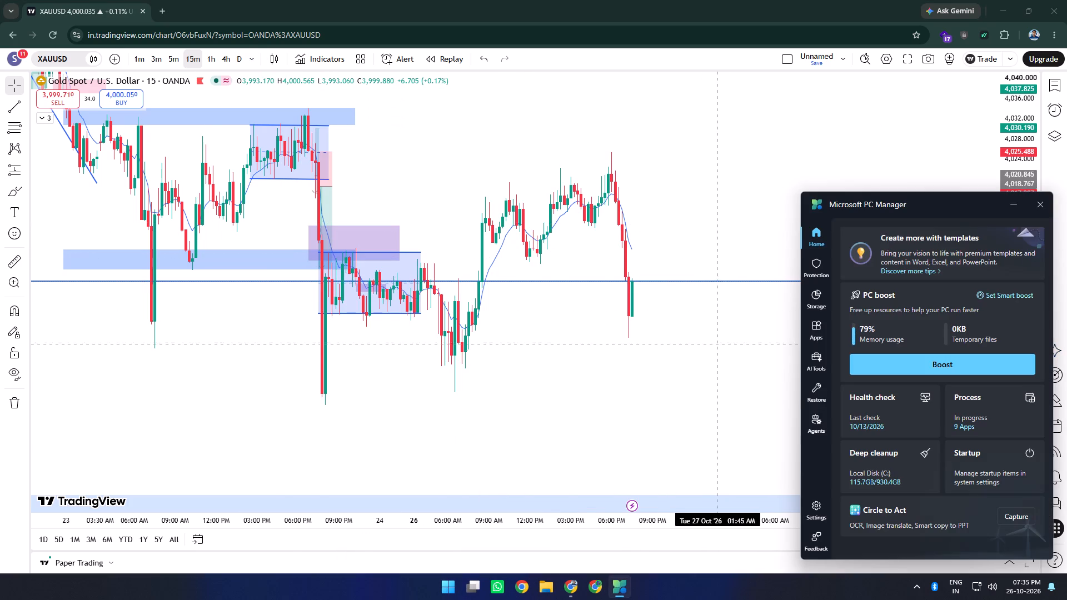
{"action": "left_click", "coordinate": [908, 361]}
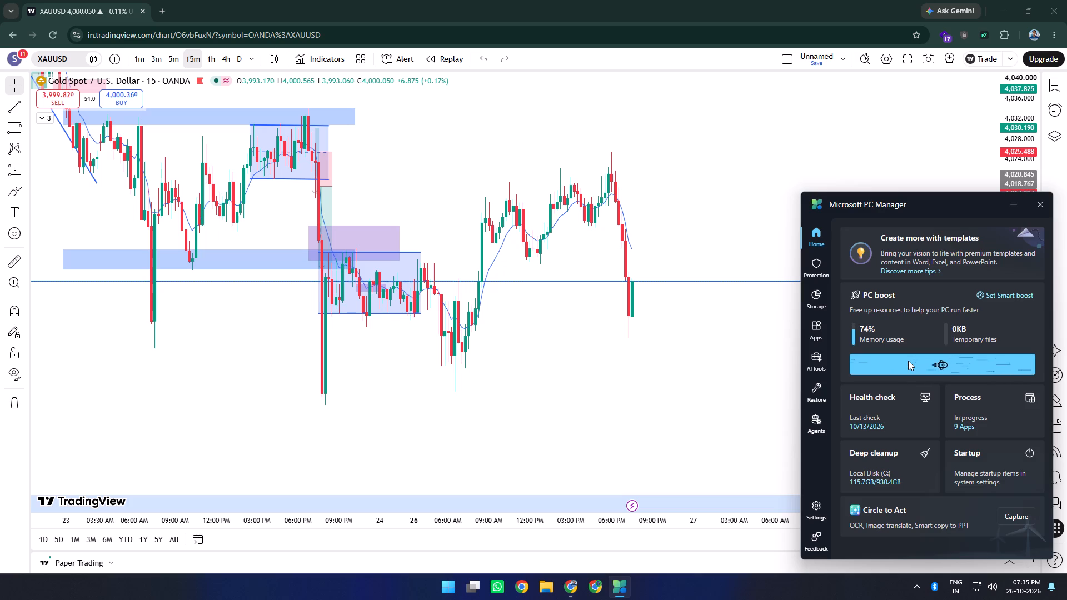
{"action": "left_click", "coordinate": [1020, 206]}
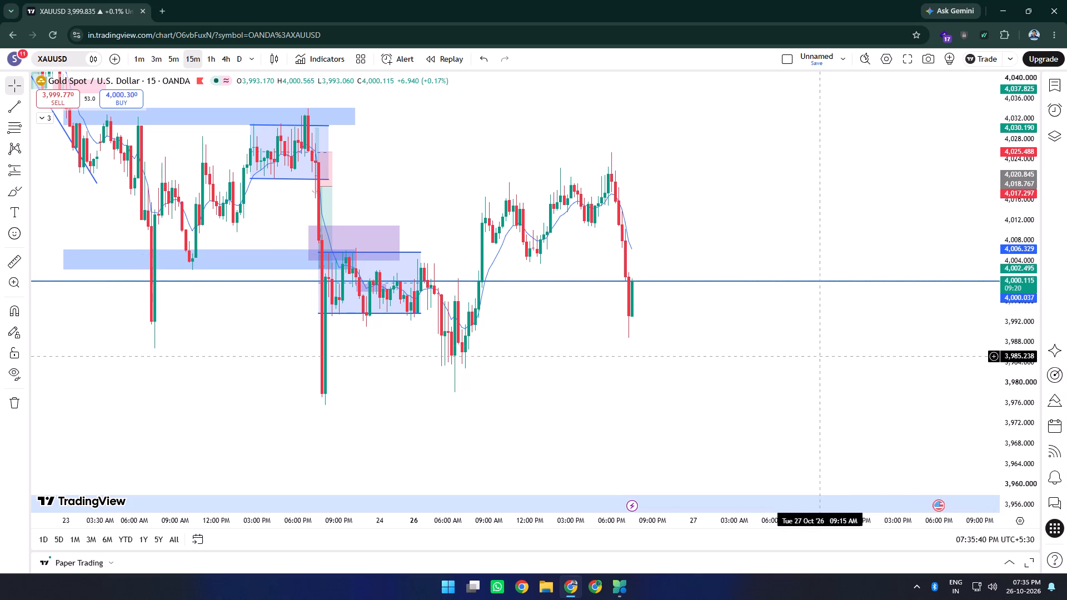
Expand the chart's indicator legend and show the LuxAlgo - Sessions indicator.
{"action": "left_click_drag", "start_coordinate": [820, 356], "coordinate": [620, 382]}
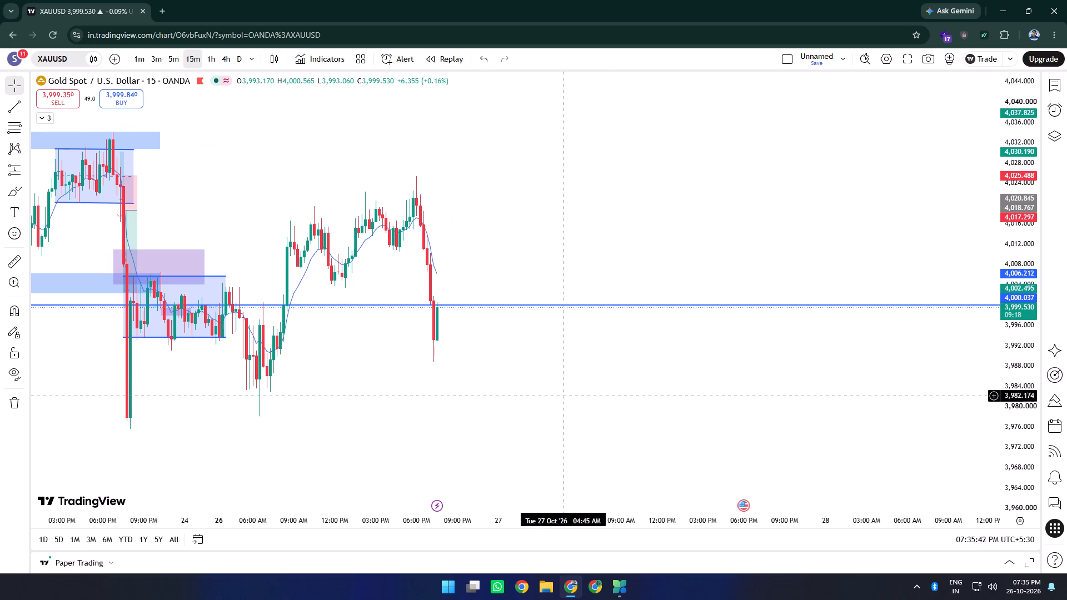
{"action": "scroll", "coordinate": [555, 369], "scroll_direction": "down", "scroll_amount": 2}
{"action": "scroll", "coordinate": [556, 369], "scroll_direction": "up", "scroll_amount": 3}
{"action": "left_click_drag", "start_coordinate": [544, 377], "coordinate": [725, 382]}
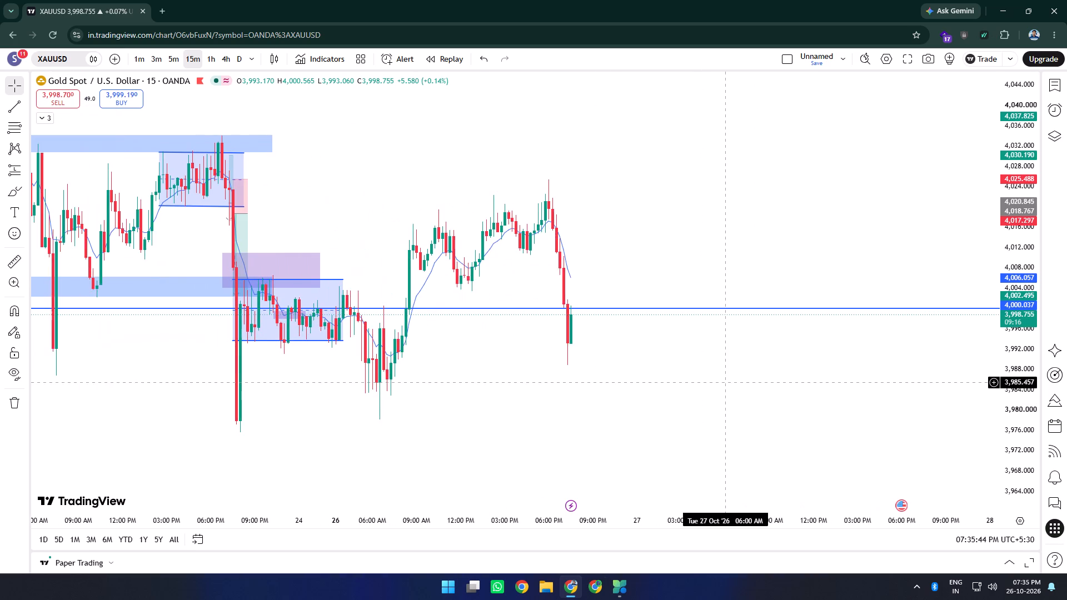
{"action": "left_click_drag", "start_coordinate": [725, 382], "coordinate": [688, 373]}
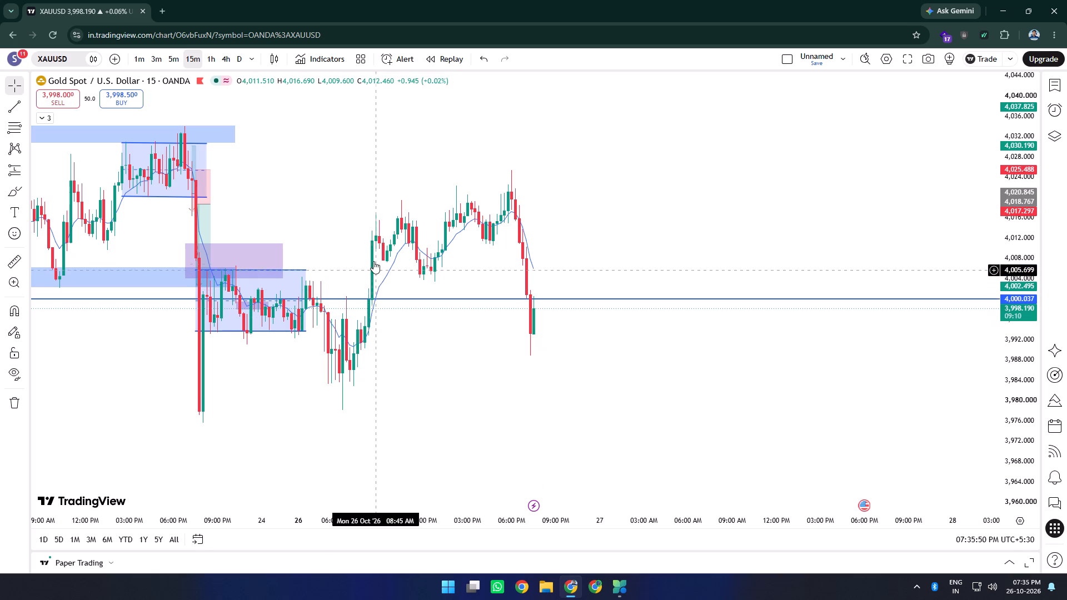
{"action": "left_click_drag", "start_coordinate": [688, 196], "coordinate": [760, 226]}
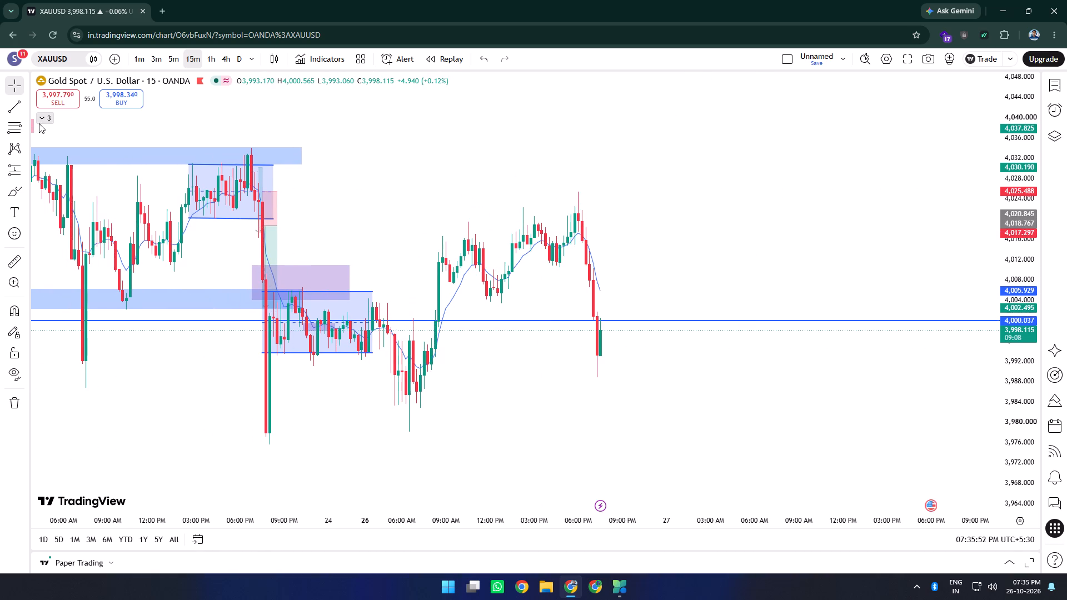
{"action": "left_click", "coordinate": [43, 119]}
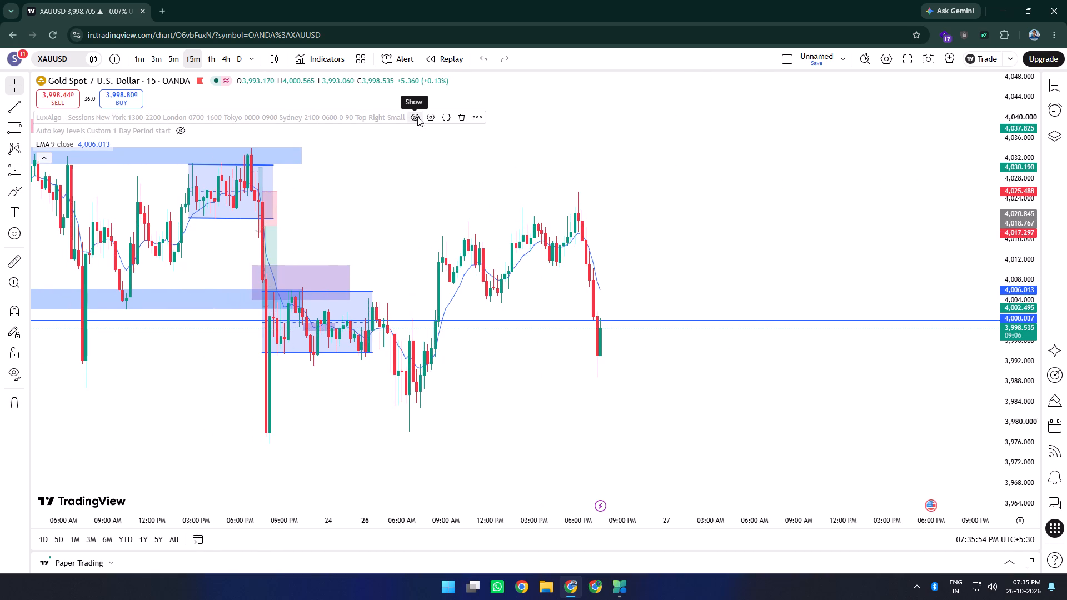
{"action": "left_click", "coordinate": [417, 117]}
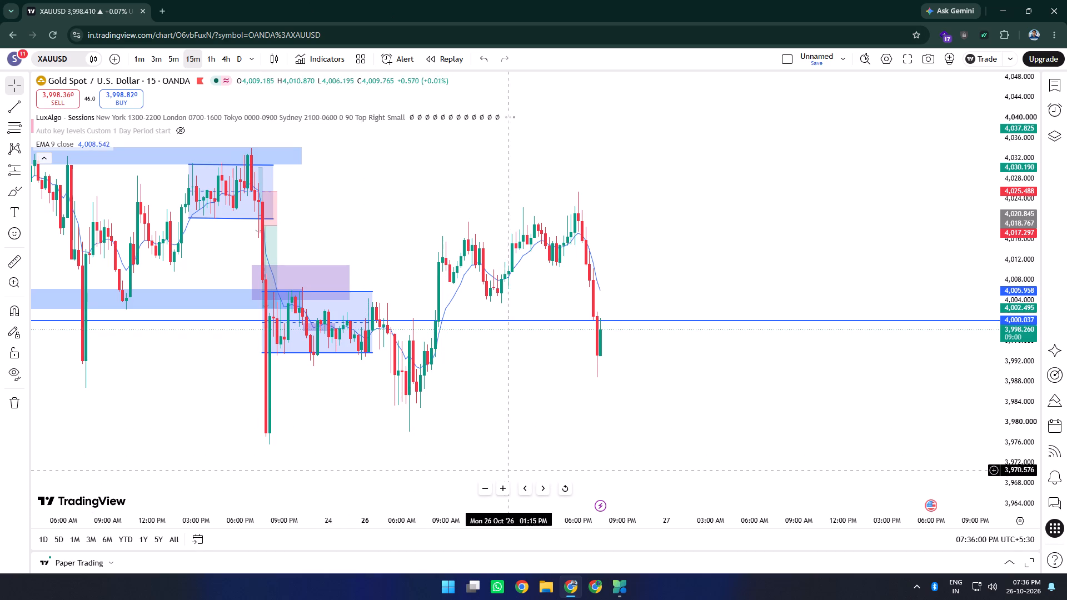
Examine Monday's Sydney, Tokyo, London and New York session ranges on the 15-minute gold chart.
{"action": "left_click_drag", "start_coordinate": [565, 434], "coordinate": [544, 445]}
{"action": "left_click_drag", "start_coordinate": [554, 411], "coordinate": [515, 416]}
{"action": "left_click_drag", "start_coordinate": [616, 422], "coordinate": [624, 428]}
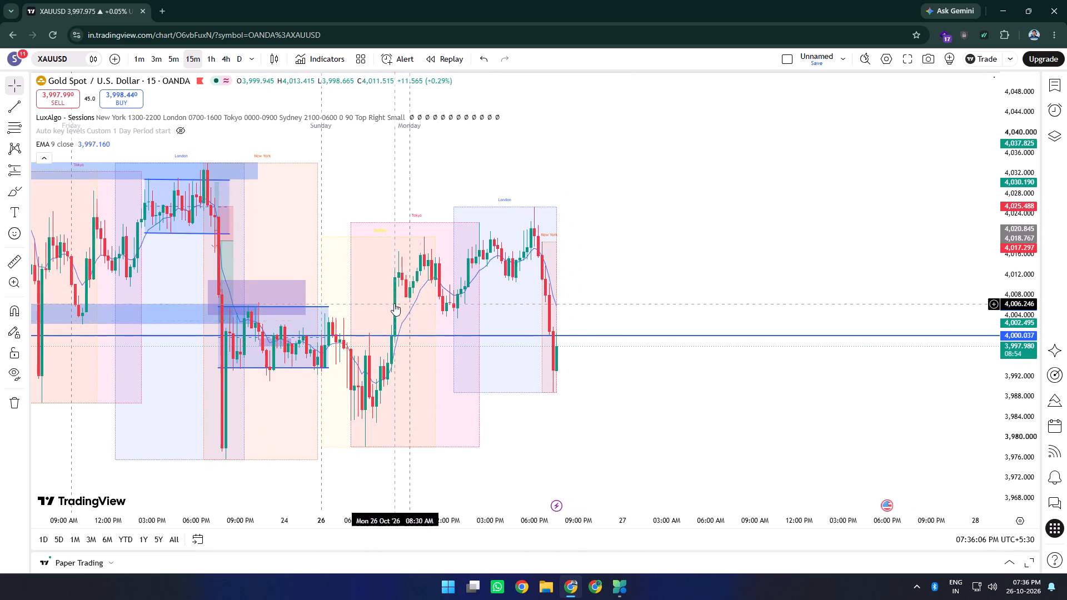
{"action": "scroll", "coordinate": [394, 303], "scroll_direction": "up", "scroll_amount": 4}
{"action": "left_click_drag", "start_coordinate": [442, 251], "coordinate": [620, 275]}
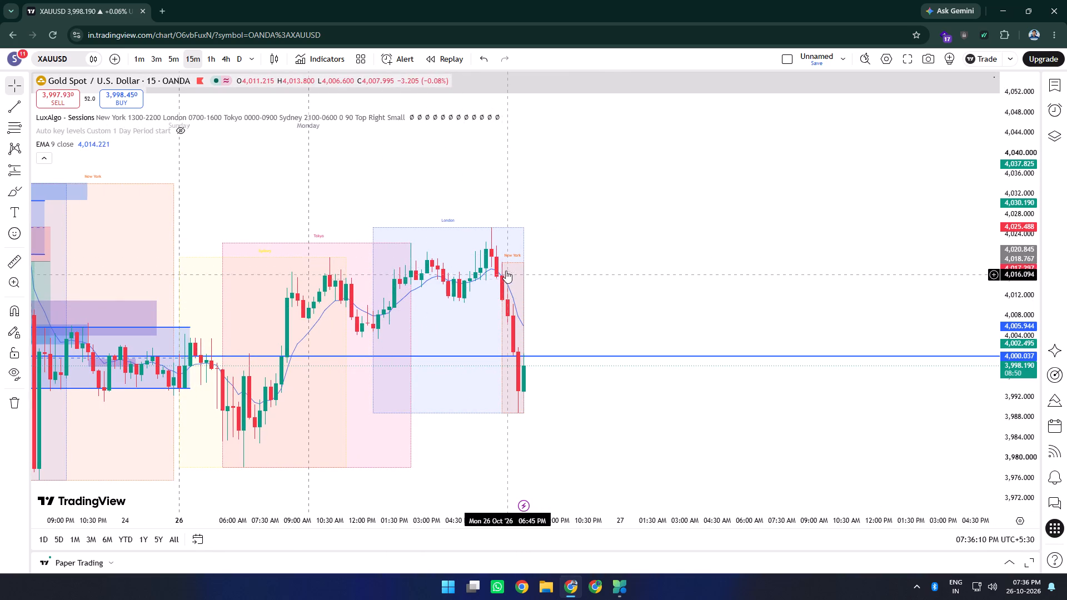
{"action": "scroll", "coordinate": [594, 430], "scroll_direction": "up", "scroll_amount": 1}
{"action": "left_click_drag", "start_coordinate": [588, 437], "coordinate": [612, 425]}
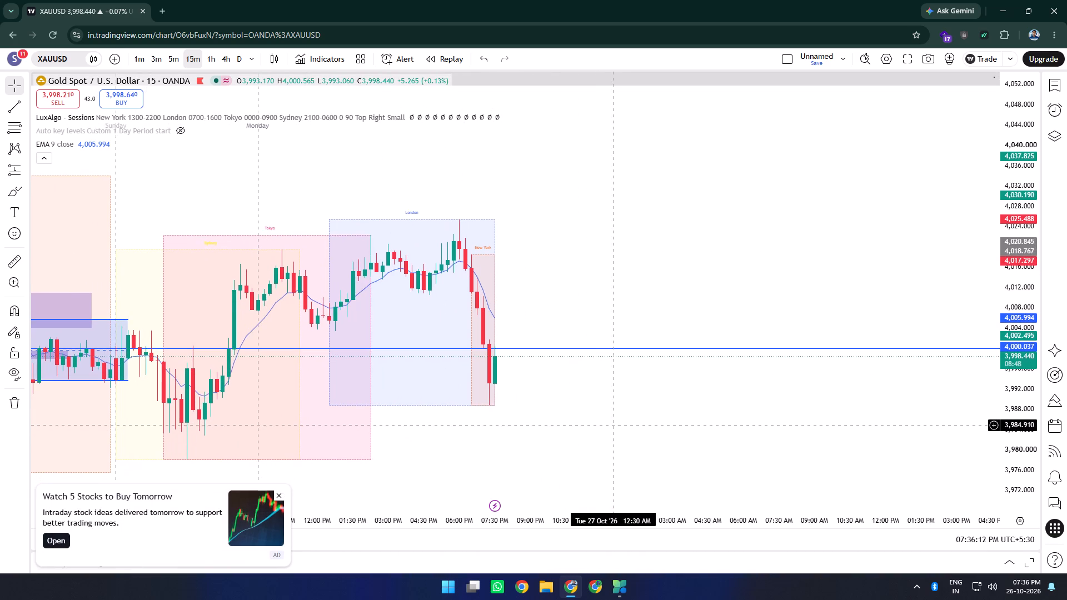
{"action": "scroll", "coordinate": [619, 415], "scroll_direction": "down", "scroll_amount": 2}
{"action": "left_click_drag", "start_coordinate": [646, 427], "coordinate": [634, 406]}
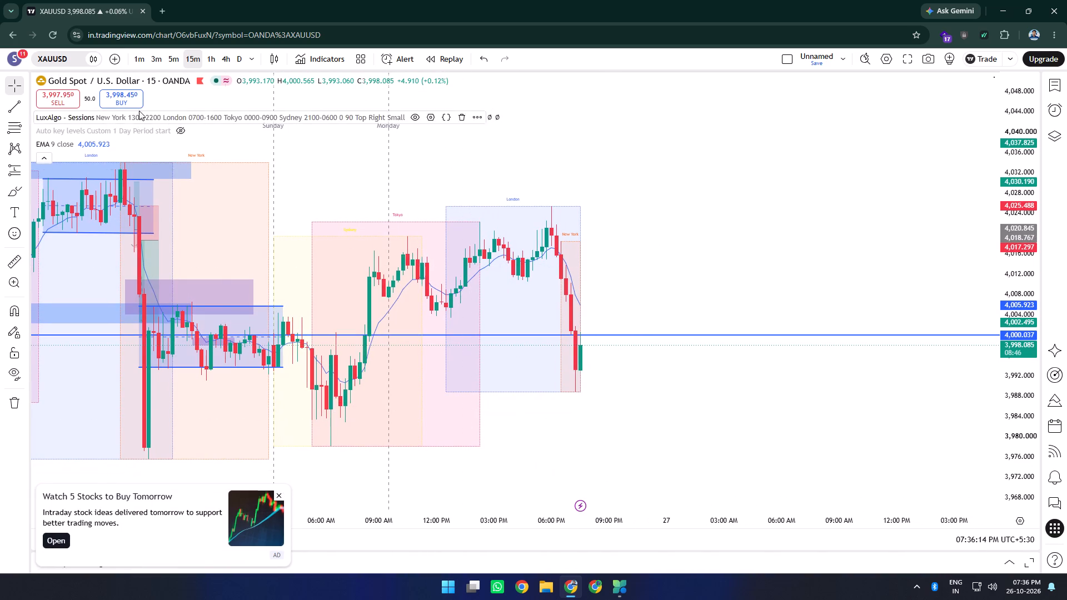
Hide the LuxAlgo - Sessions indicator and collapse the indicator legend.
{"action": "left_click", "coordinate": [416, 117]}
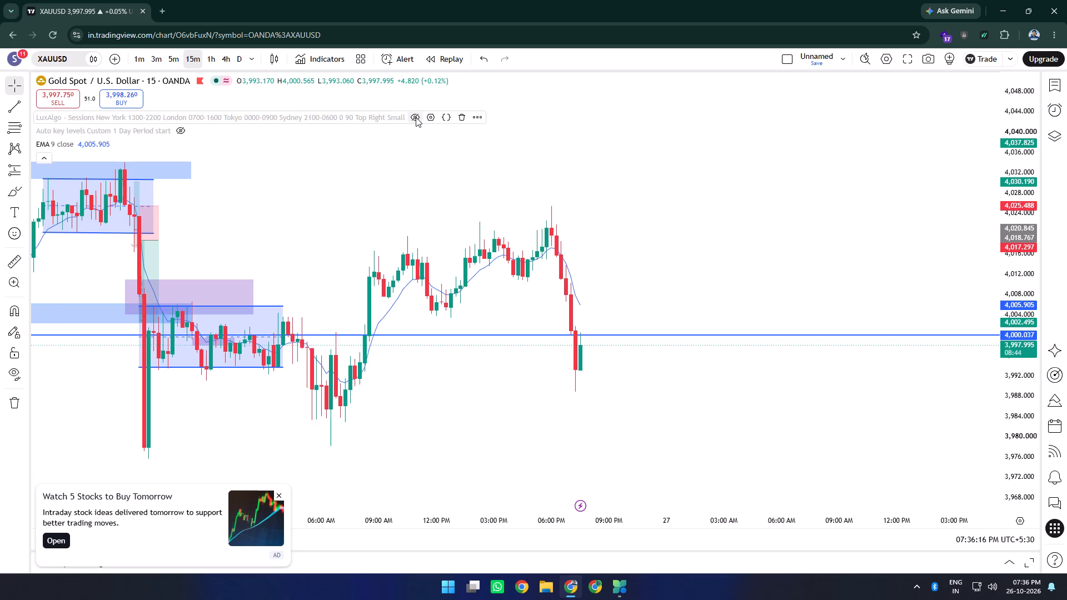
{"action": "left_click", "coordinate": [42, 160]}
Set the XAUUSD chart to the 1-minute timeframe and rescale it around the latest candles.
{"action": "scroll", "coordinate": [658, 361], "scroll_direction": "up", "scroll_amount": 3}
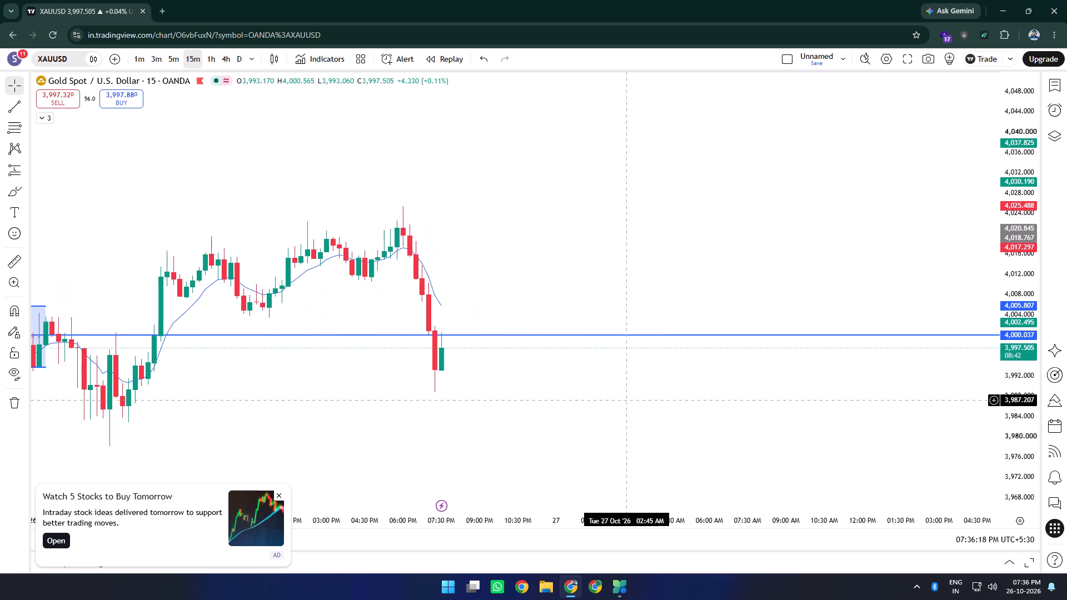
{"action": "left_click_drag", "start_coordinate": [611, 408], "coordinate": [590, 394]}
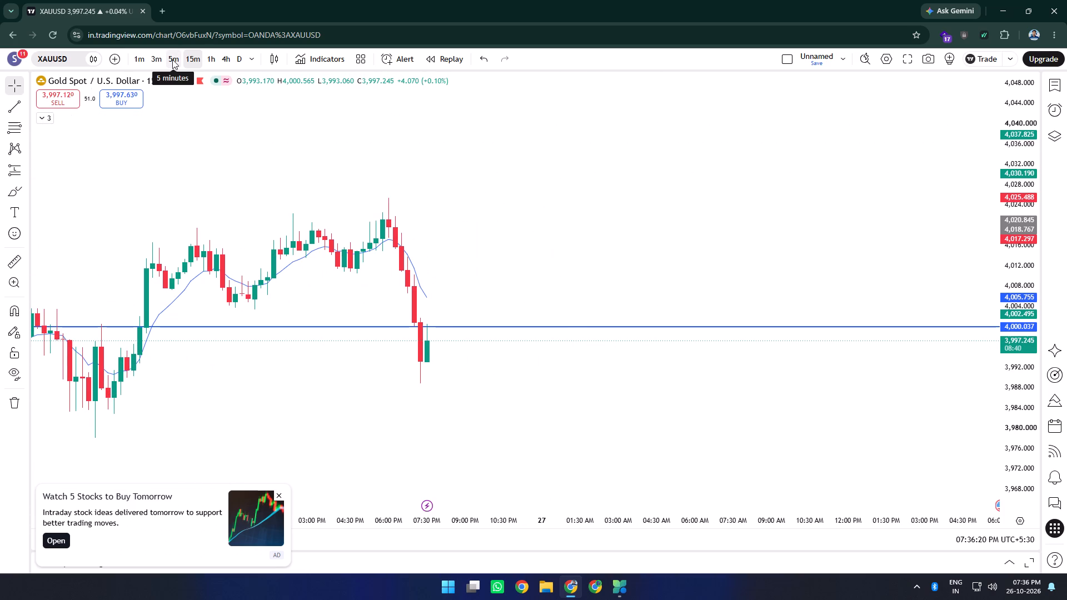
{"action": "left_click", "coordinate": [134, 56]}
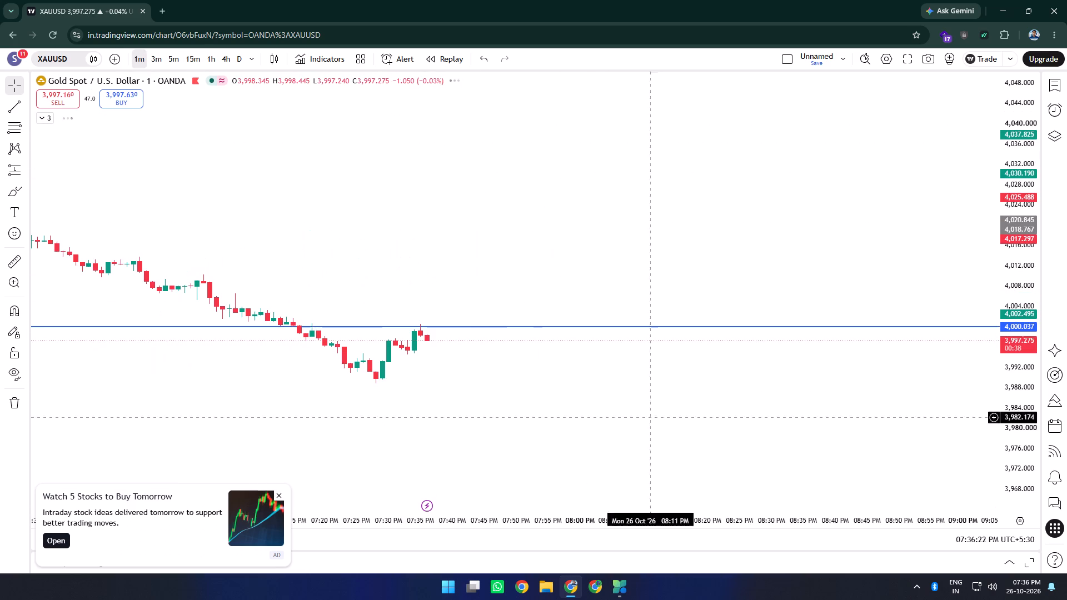
{"action": "left_click_drag", "start_coordinate": [1022, 448], "coordinate": [989, 183]}
{"action": "scroll", "coordinate": [595, 246], "scroll_direction": "down", "scroll_amount": 2}
{"action": "left_click_drag", "start_coordinate": [596, 308], "coordinate": [577, 244]}
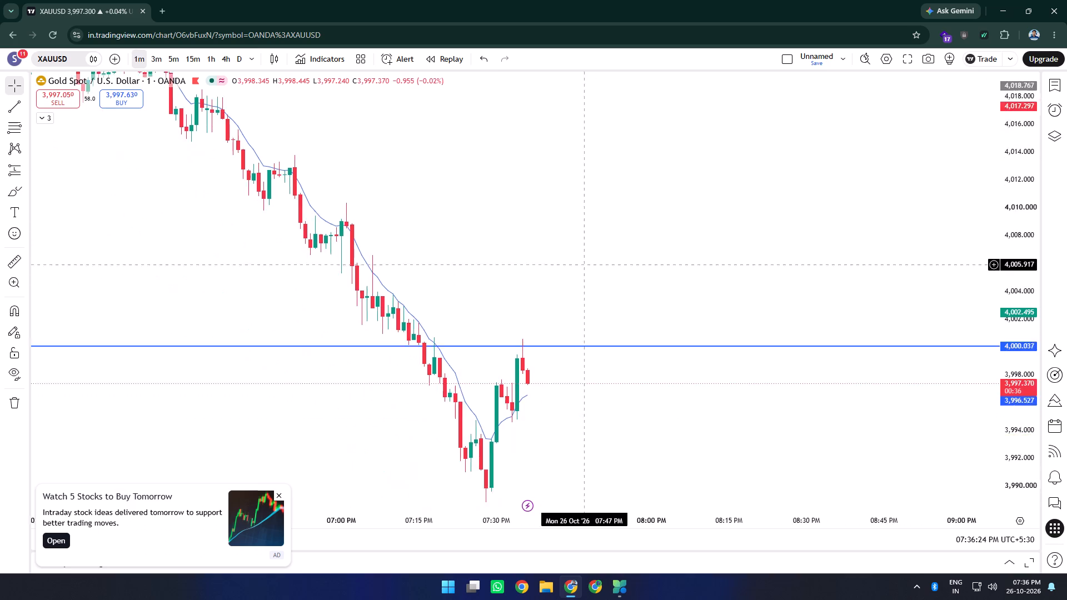
{"action": "left_click_drag", "start_coordinate": [577, 244], "coordinate": [545, 191]}
{"action": "scroll", "coordinate": [477, 227], "scroll_direction": "up", "scroll_amount": 2}
{"action": "left_click_drag", "start_coordinate": [497, 411], "coordinate": [508, 392]}
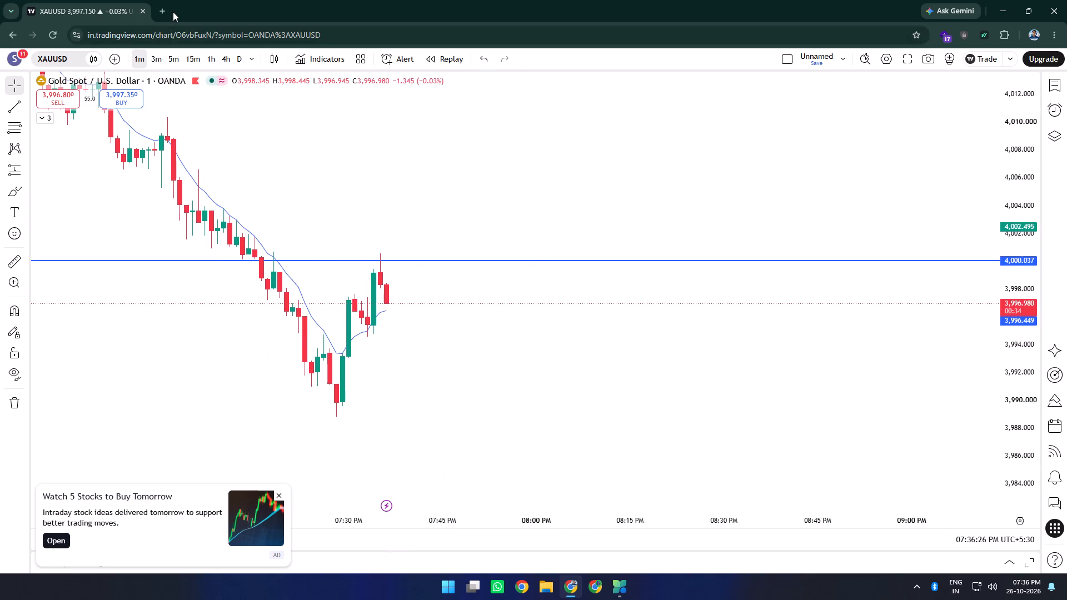
Open the bookmarked Zuperior Forex Broker site in a new browser tab.
{"action": "left_click", "coordinate": [168, 8]}
{"action": "left_click", "coordinate": [348, 49]}
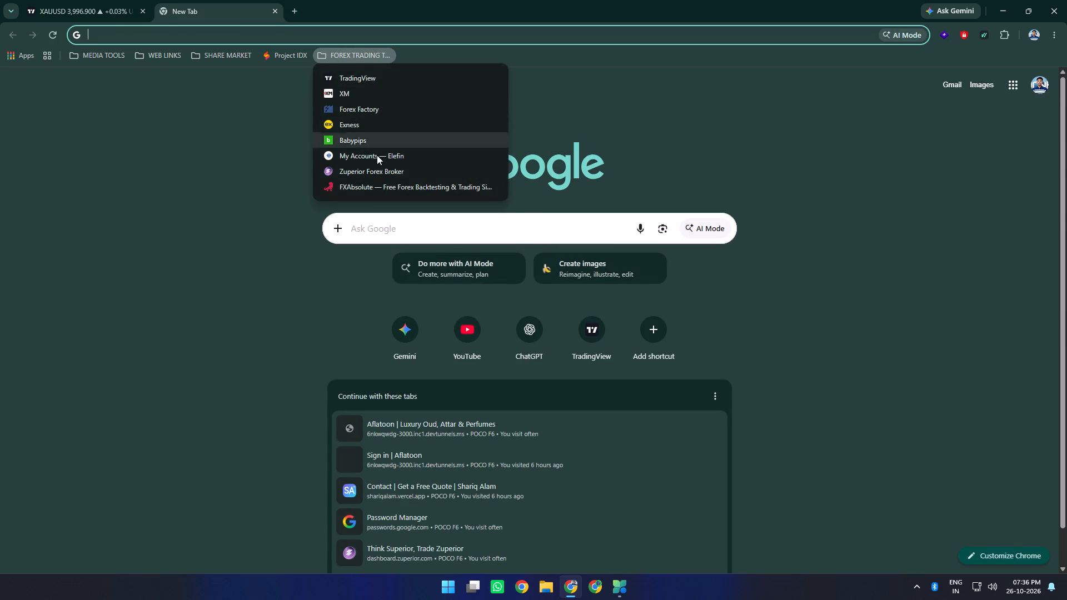
{"action": "left_click", "coordinate": [366, 173]}
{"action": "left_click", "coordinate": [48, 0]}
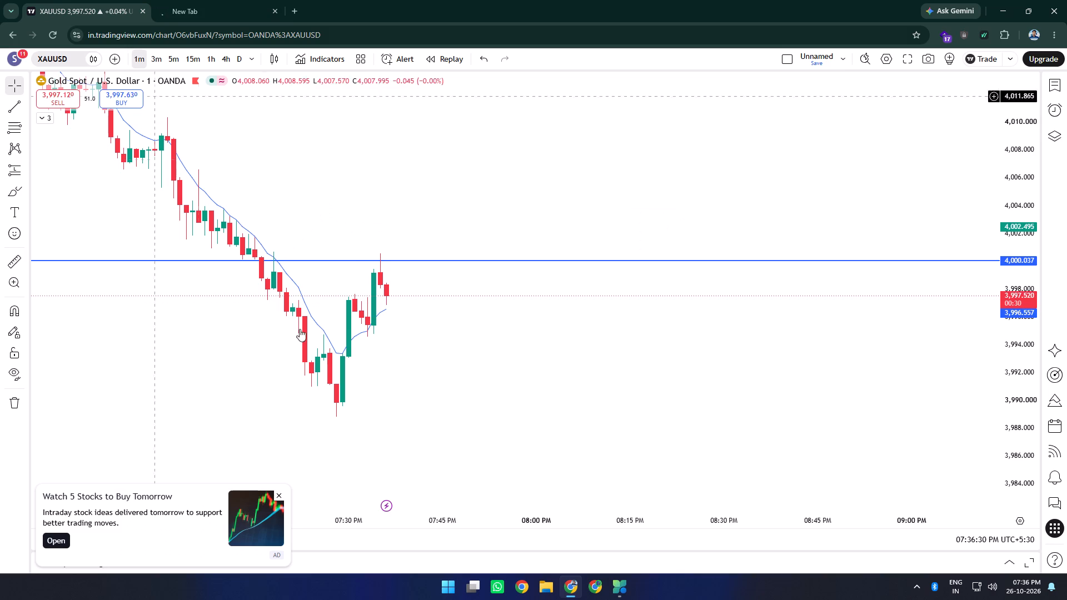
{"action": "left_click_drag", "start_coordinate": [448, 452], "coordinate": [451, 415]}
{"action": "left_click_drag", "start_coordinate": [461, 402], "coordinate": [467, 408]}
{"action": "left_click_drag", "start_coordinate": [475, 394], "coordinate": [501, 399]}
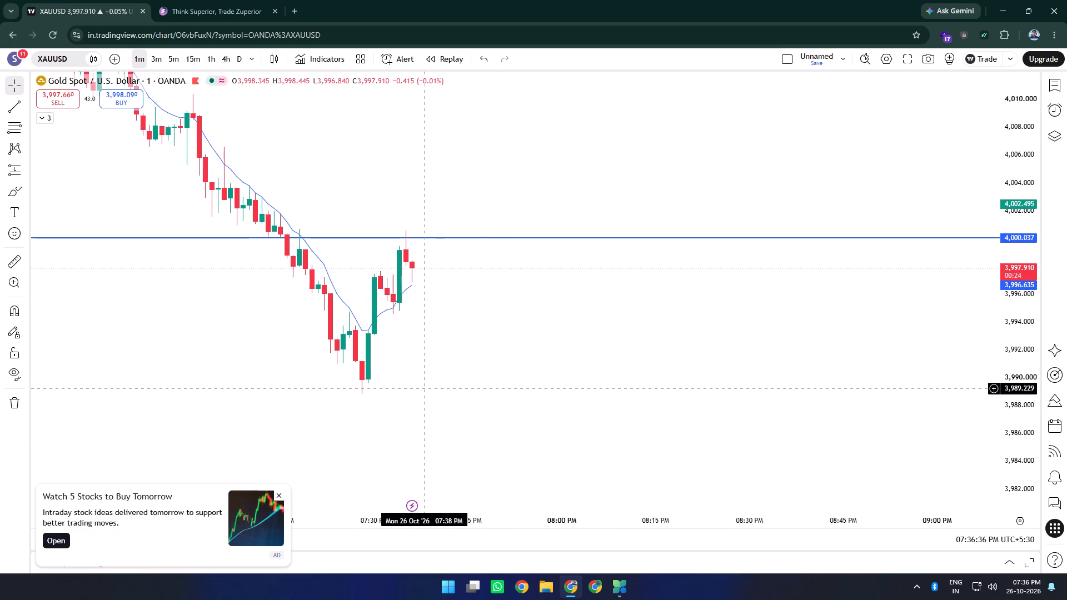
On the Zuperior dashboard, list the demo accounts and open the trading terminal for the Second Demo Account.
{"action": "left_click", "coordinate": [216, 0]}
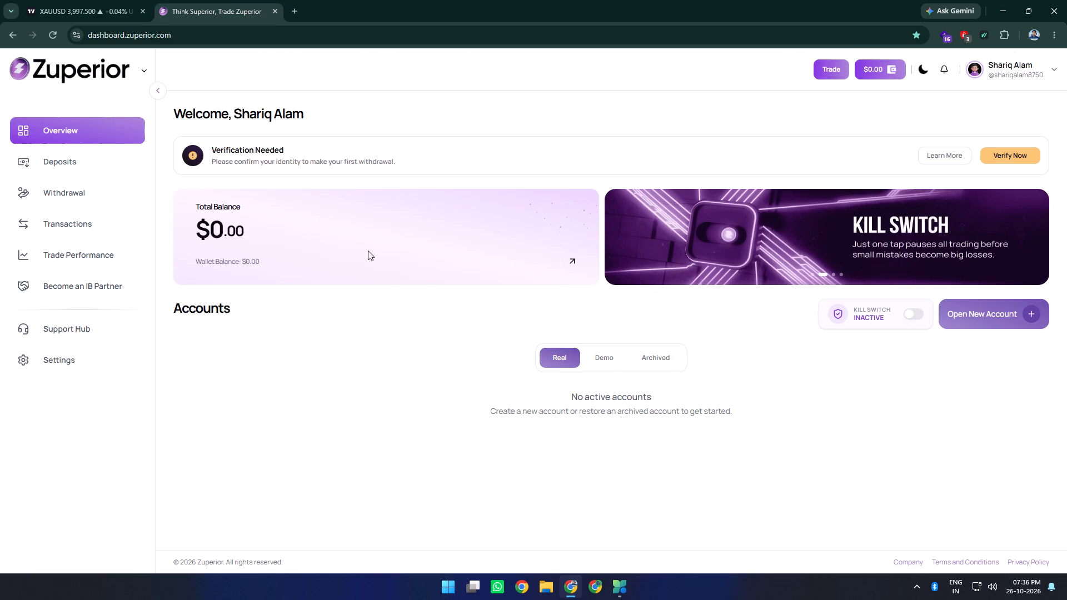
{"action": "left_click", "coordinate": [597, 363]}
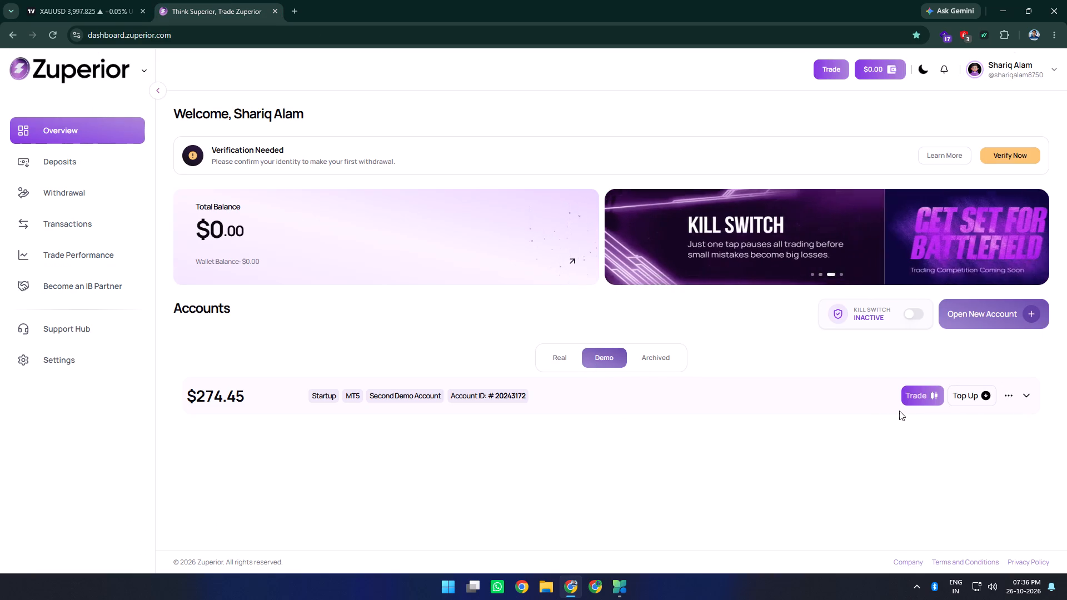
{"action": "left_click", "coordinate": [925, 396]}
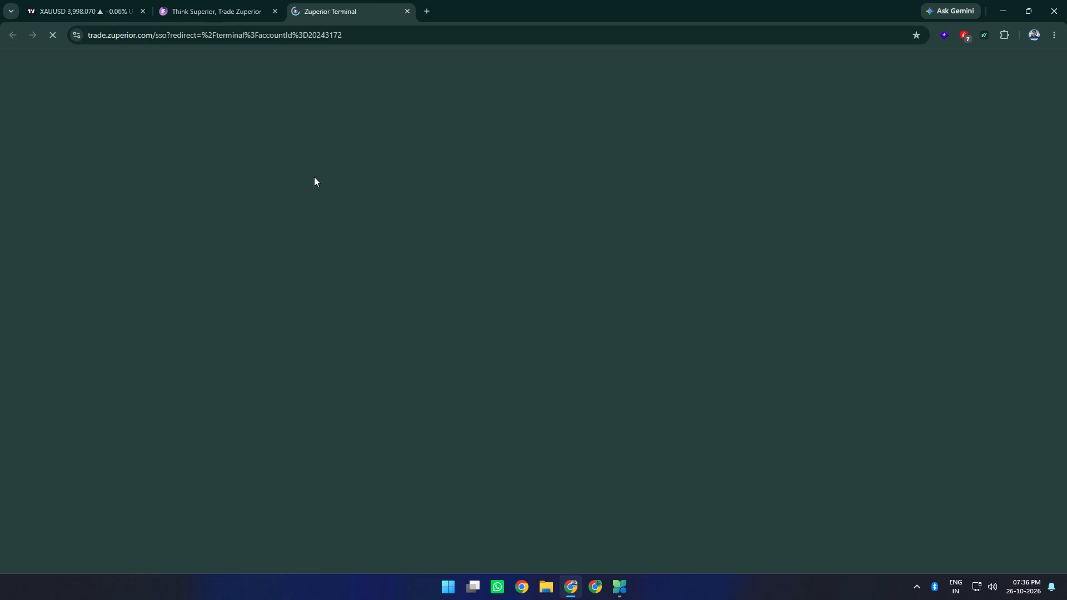
Return to the TradingView XAUUSD chart and examine recent price action on the 5-minute and 15-minute timeframes.
{"action": "left_click", "coordinate": [70, 0]}
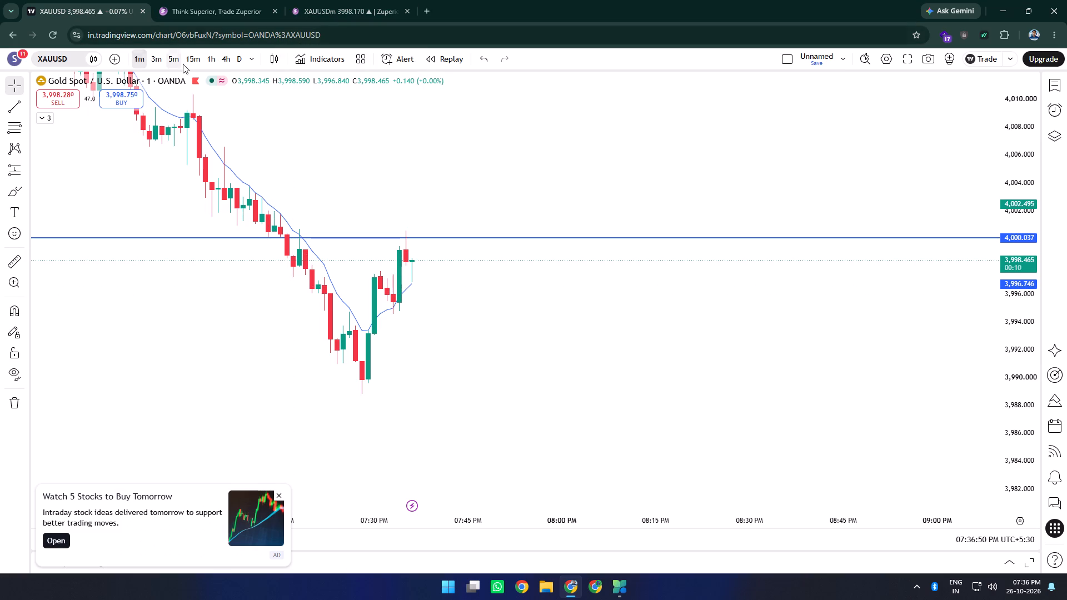
{"action": "left_click", "coordinate": [168, 62]}
{"action": "scroll", "coordinate": [491, 344], "scroll_direction": "up", "scroll_amount": 1}
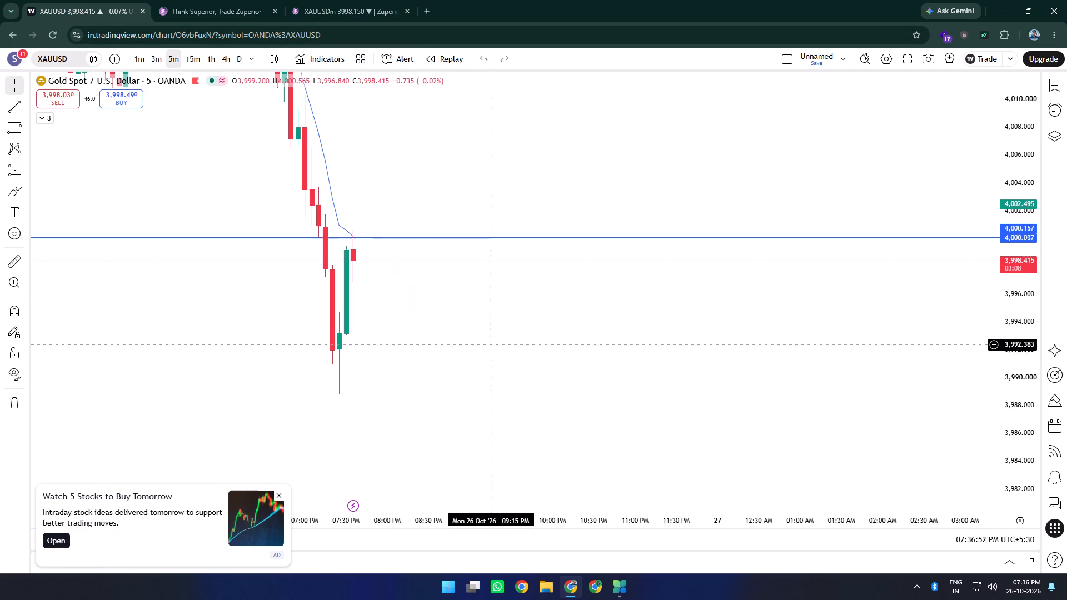
{"action": "left_click_drag", "start_coordinate": [1021, 152], "coordinate": [1024, 356]}
{"action": "scroll", "coordinate": [530, 366], "scroll_direction": "down", "scroll_amount": 1}
{"action": "left_click_drag", "start_coordinate": [526, 348], "coordinate": [523, 366]}
{"action": "left_click_drag", "start_coordinate": [517, 364], "coordinate": [535, 393]}
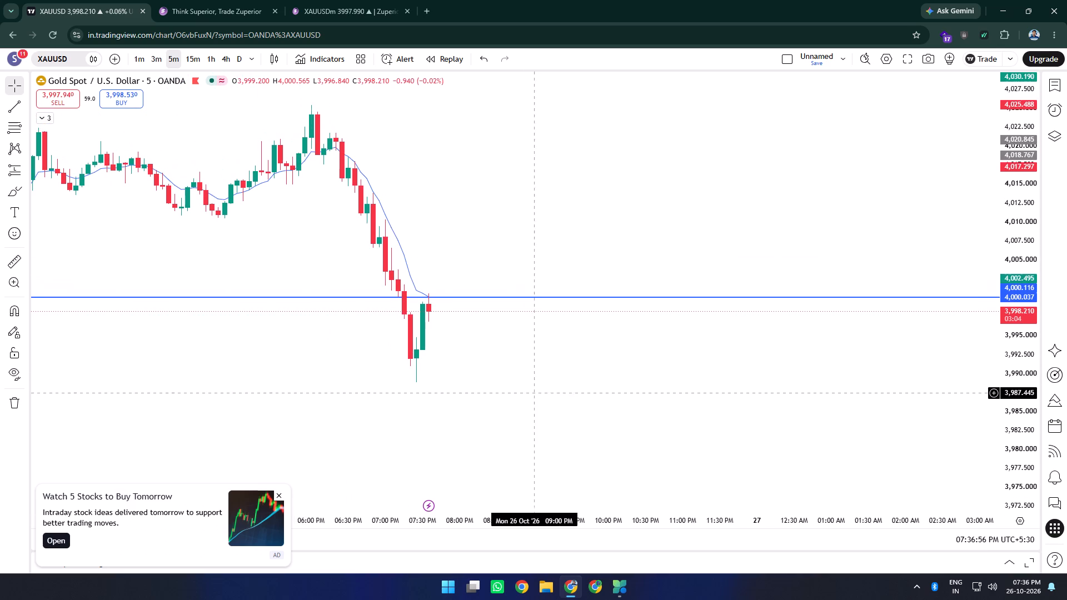
{"action": "left_click", "coordinate": [190, 63]}
{"action": "left_click_drag", "start_coordinate": [557, 208], "coordinate": [569, 223]}
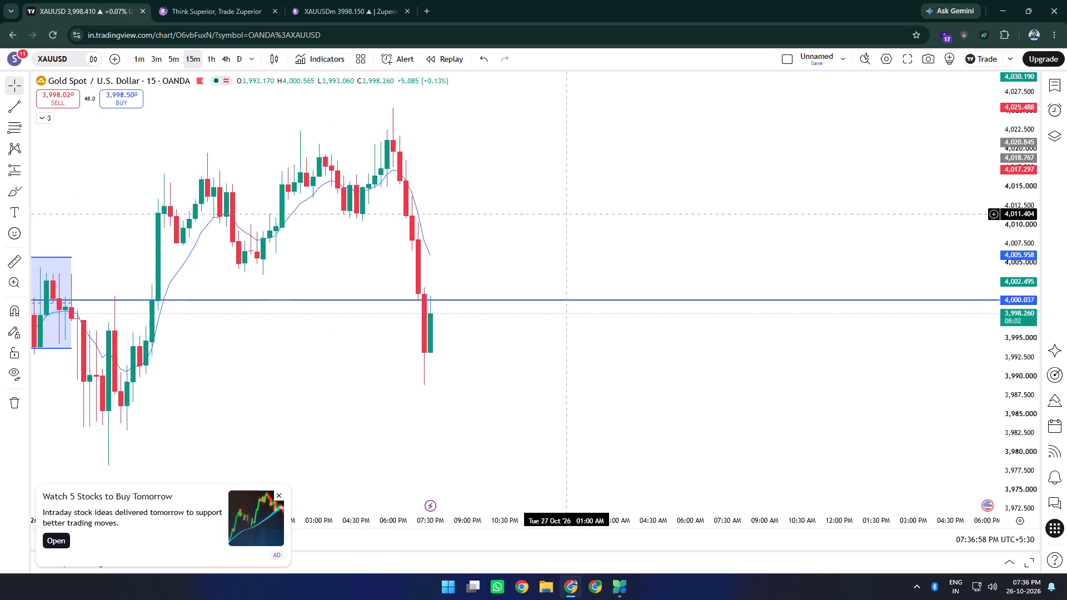
{"action": "left_click_drag", "start_coordinate": [569, 223], "coordinate": [581, 263]}
{"action": "left_click_drag", "start_coordinate": [1019, 121], "coordinate": [1022, 227]}
{"action": "left_click_drag", "start_coordinate": [567, 224], "coordinate": [561, 213]}
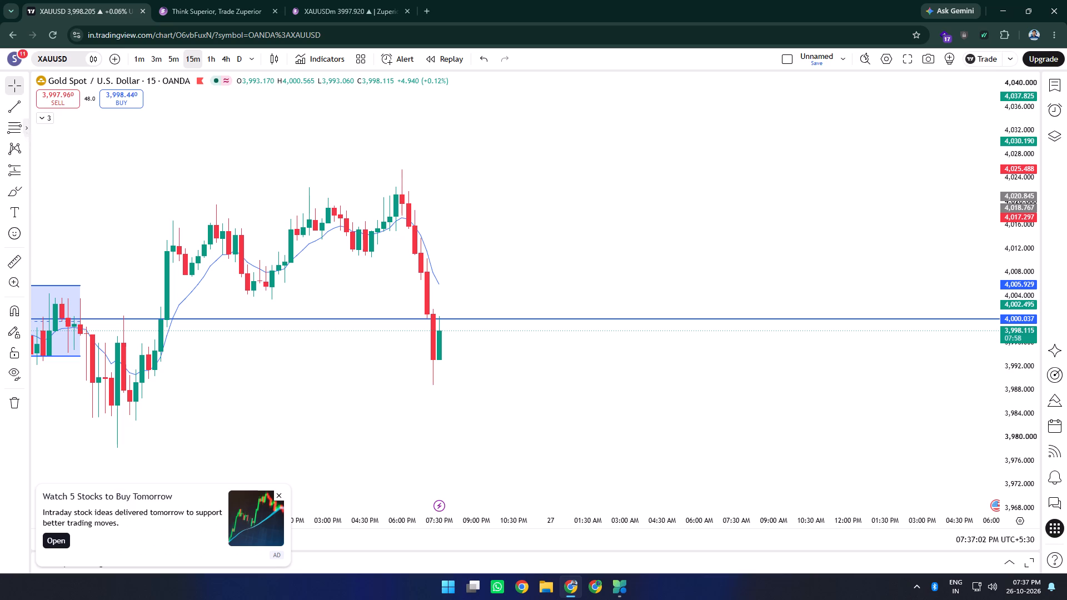
Examine the price zones and horizontal levels around the current gold price on the daily and 4-hour timeframes.
{"action": "left_click", "coordinate": [237, 61]}
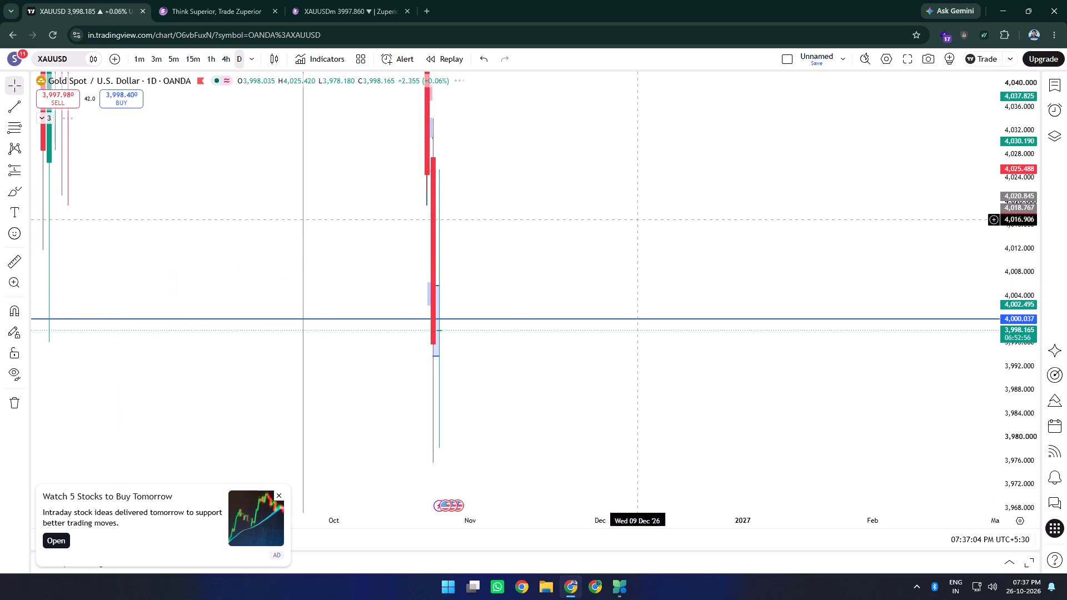
{"action": "left_click_drag", "start_coordinate": [1022, 101], "coordinate": [1018, 439]}
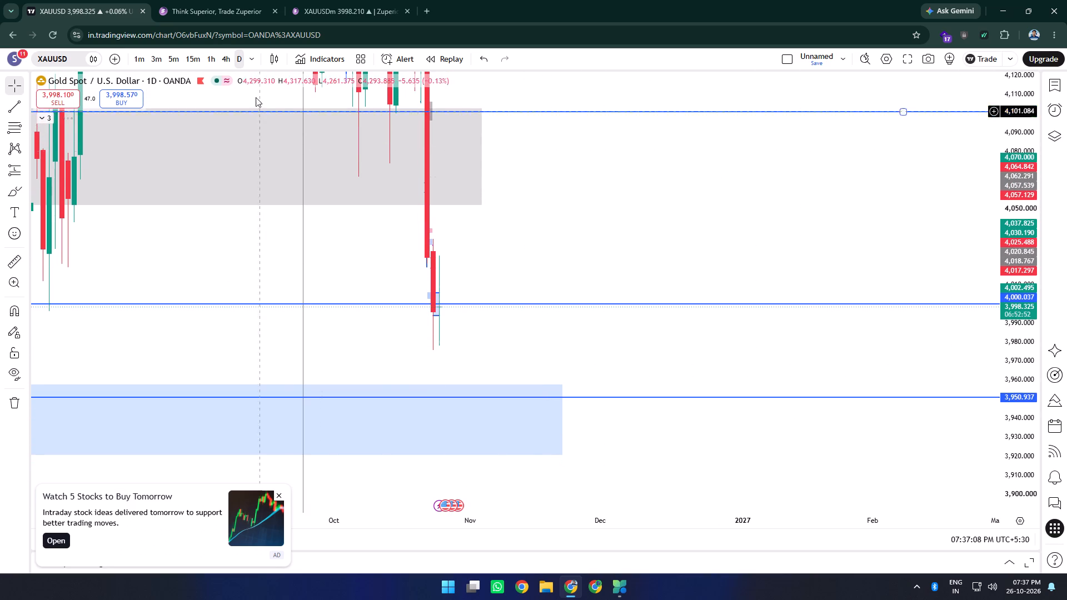
{"action": "left_click", "coordinate": [225, 58]}
{"action": "left_click_drag", "start_coordinate": [568, 351], "coordinate": [560, 336]}
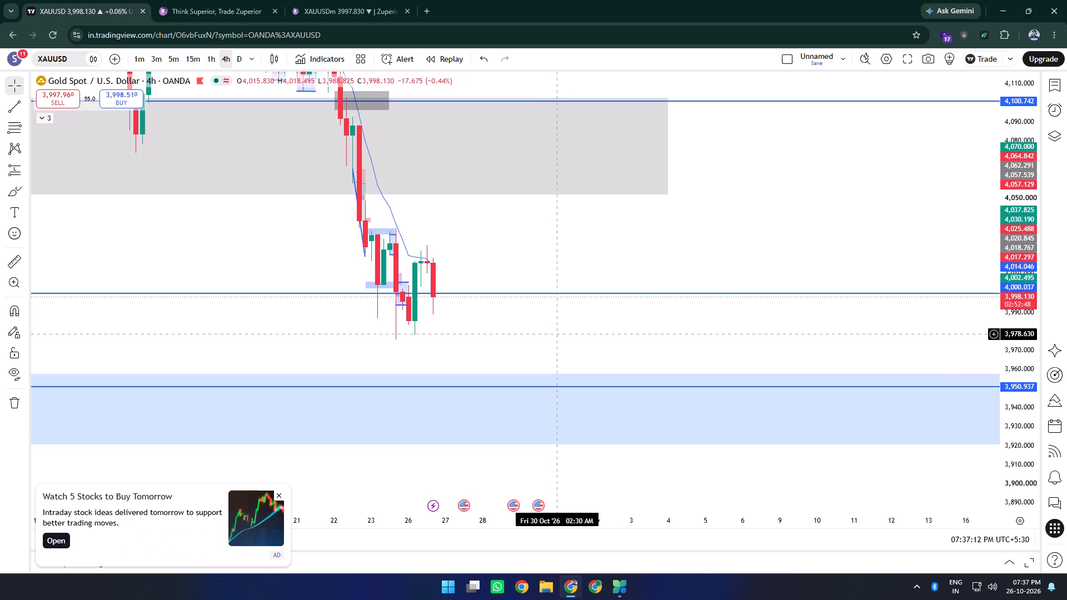
{"action": "left_click", "coordinate": [559, 332]}
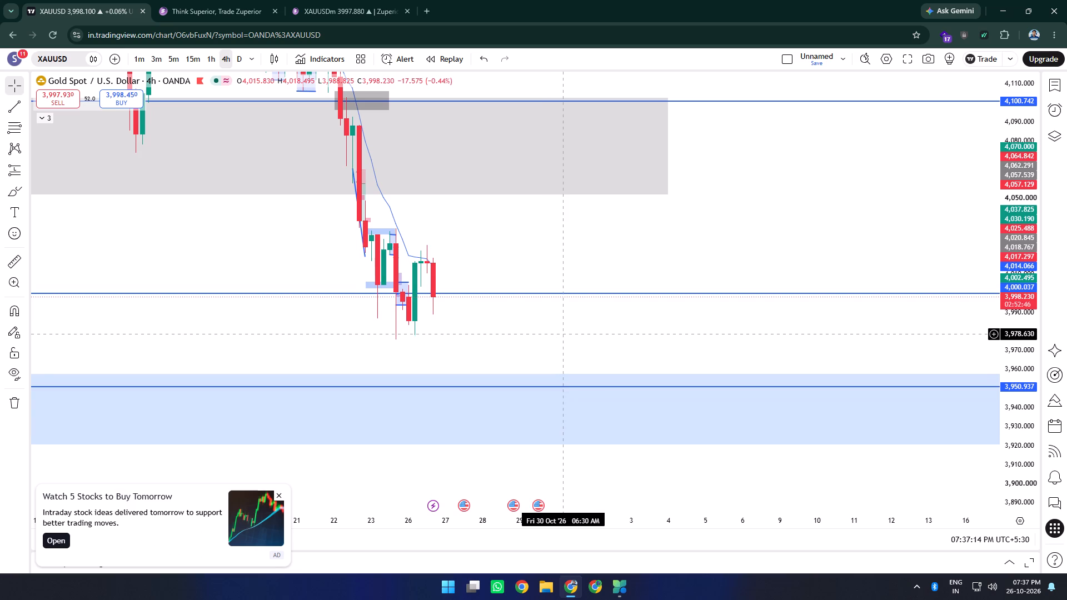
{"action": "left_click_drag", "start_coordinate": [561, 334], "coordinate": [568, 338]}
On the 15-minute chart, draw a Fib Retracement from the swing high at about 4,025.2 to the low at about 3,989.0.
{"action": "left_click", "coordinate": [192, 58]}
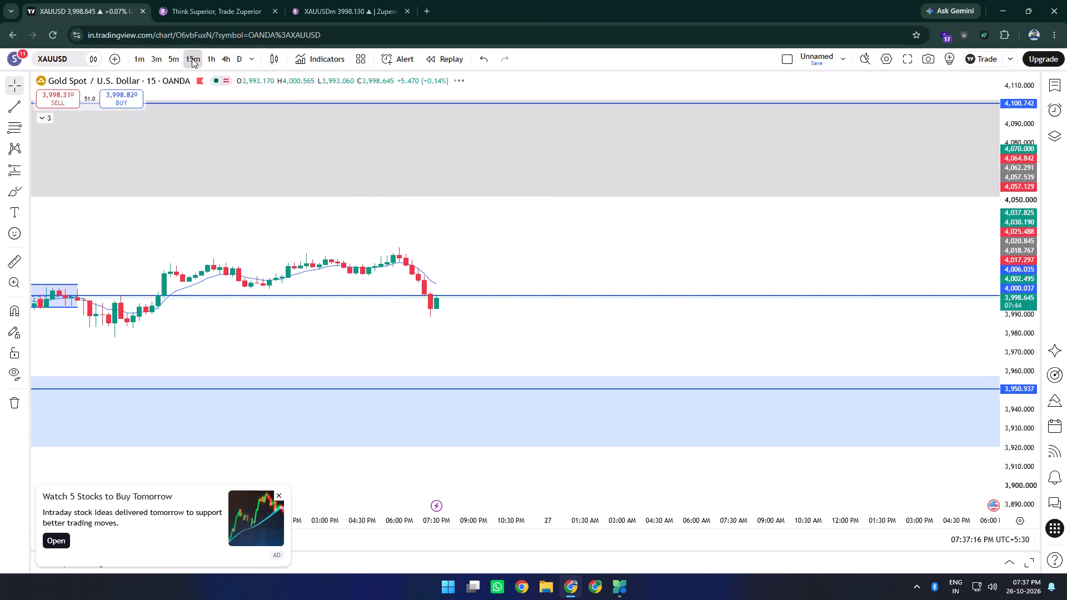
{"action": "left_click_drag", "start_coordinate": [1024, 469], "coordinate": [1024, 144]}
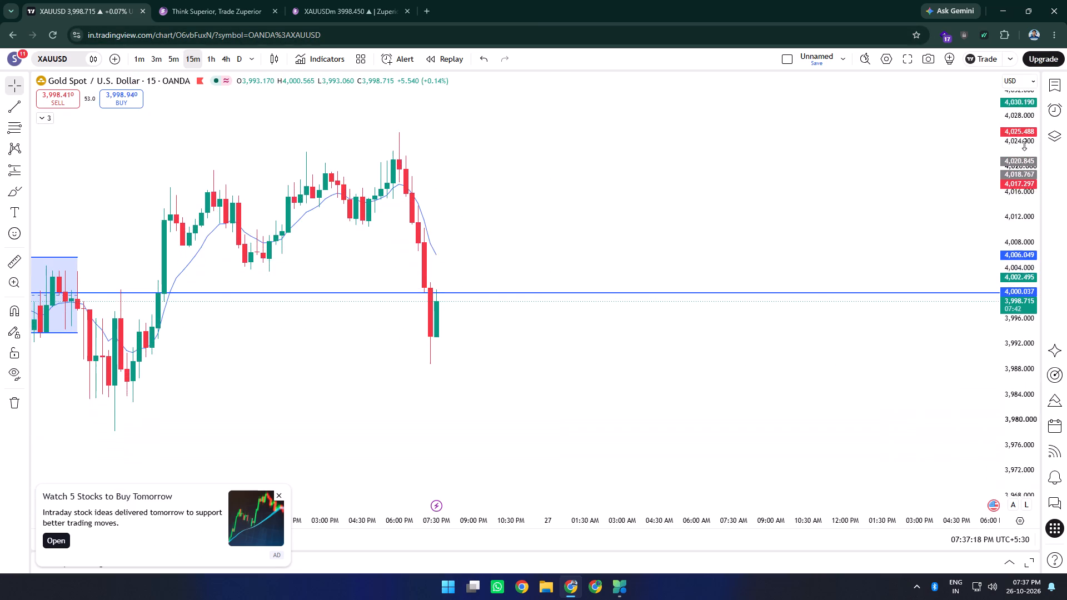
{"action": "left_click_drag", "start_coordinate": [1024, 144], "coordinate": [1026, 130]}
{"action": "scroll", "coordinate": [554, 159], "scroll_direction": "up", "scroll_amount": 3}
{"action": "left_click_drag", "start_coordinate": [493, 160], "coordinate": [706, 227]}
{"action": "left_click_drag", "start_coordinate": [590, 277], "coordinate": [595, 256]}
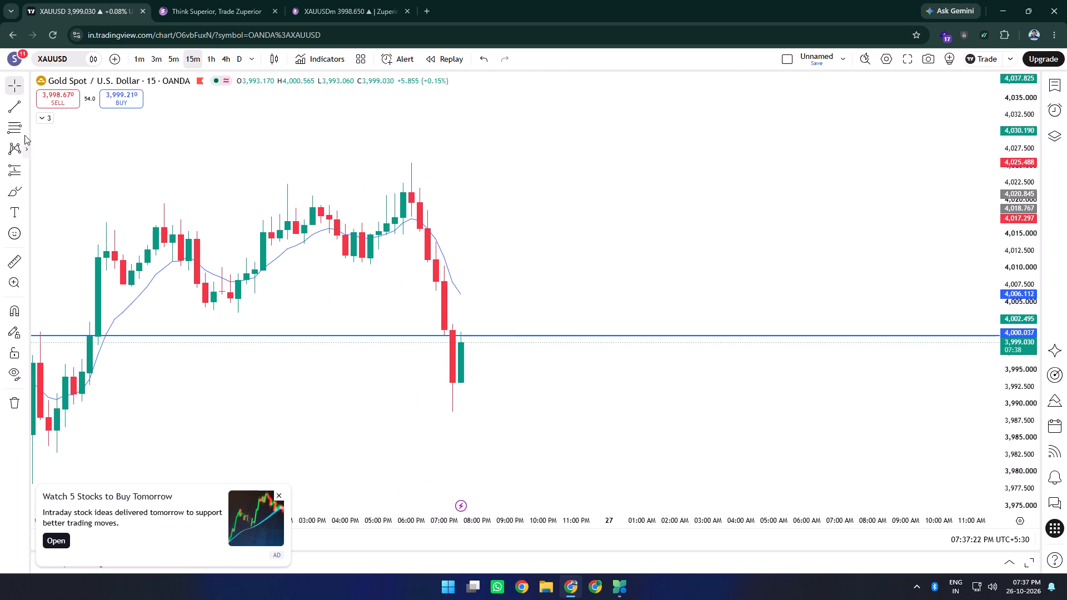
{"action": "left_click", "coordinate": [23, 131]}
{"action": "left_click", "coordinate": [68, 141]}
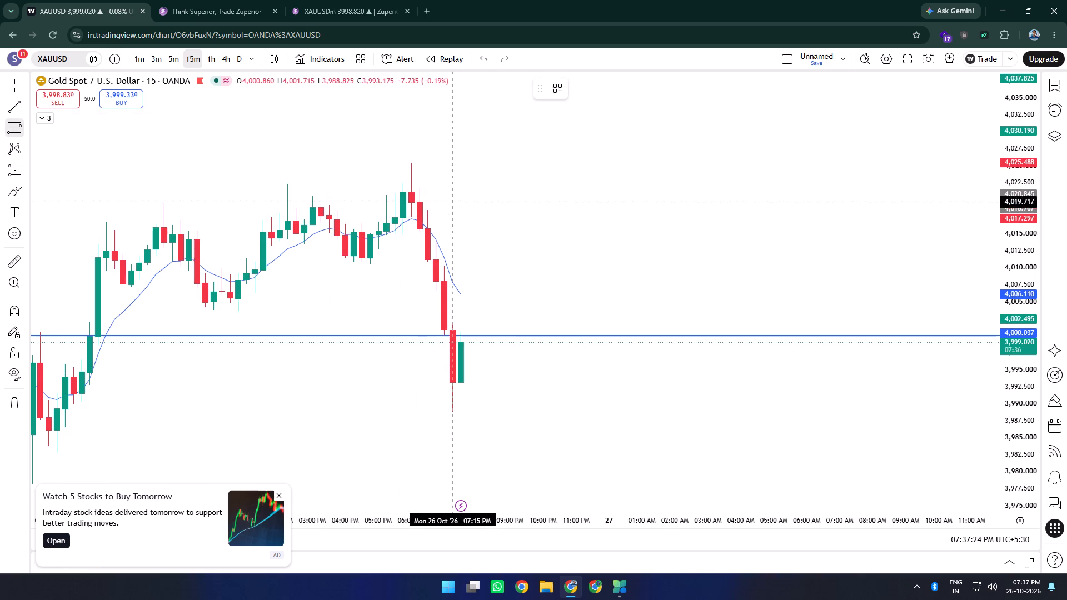
{"action": "left_click", "coordinate": [412, 164]}
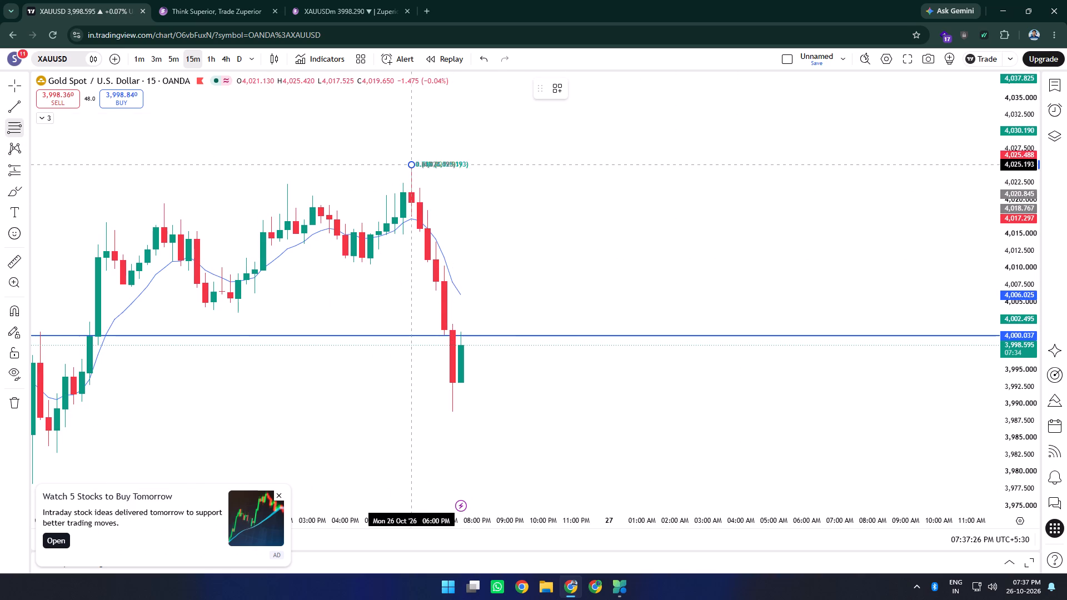
{"action": "left_click", "coordinate": [600, 411]}
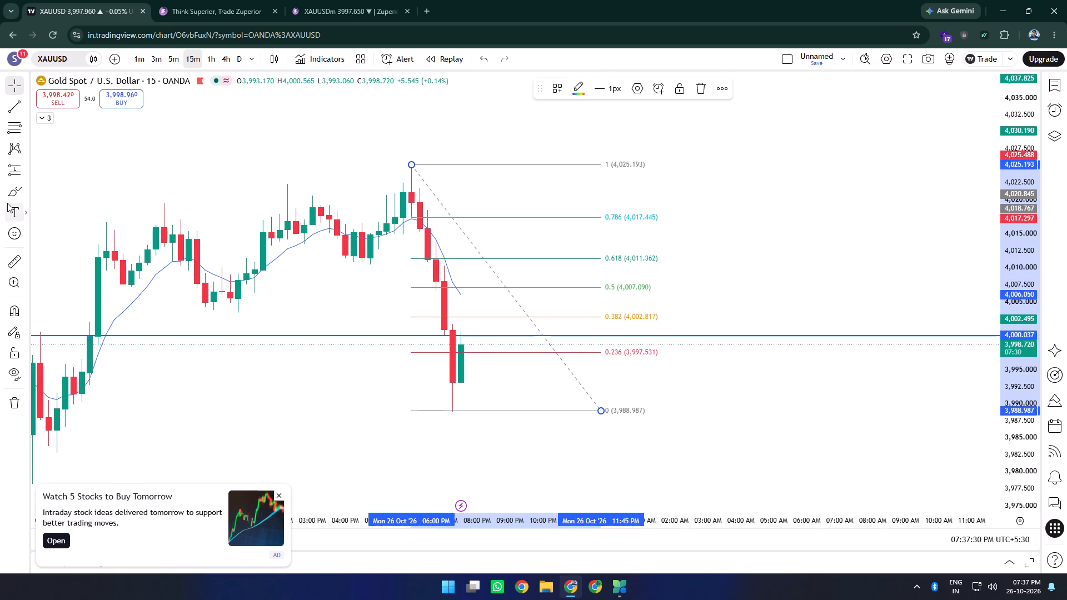
Draw a rectangle between the 0.618 and 0.5 retracement levels, from about 4,011.5 to 4,007.0, spanning 05:45 PM to 12:45 AM.
{"action": "left_click", "coordinate": [26, 191]}
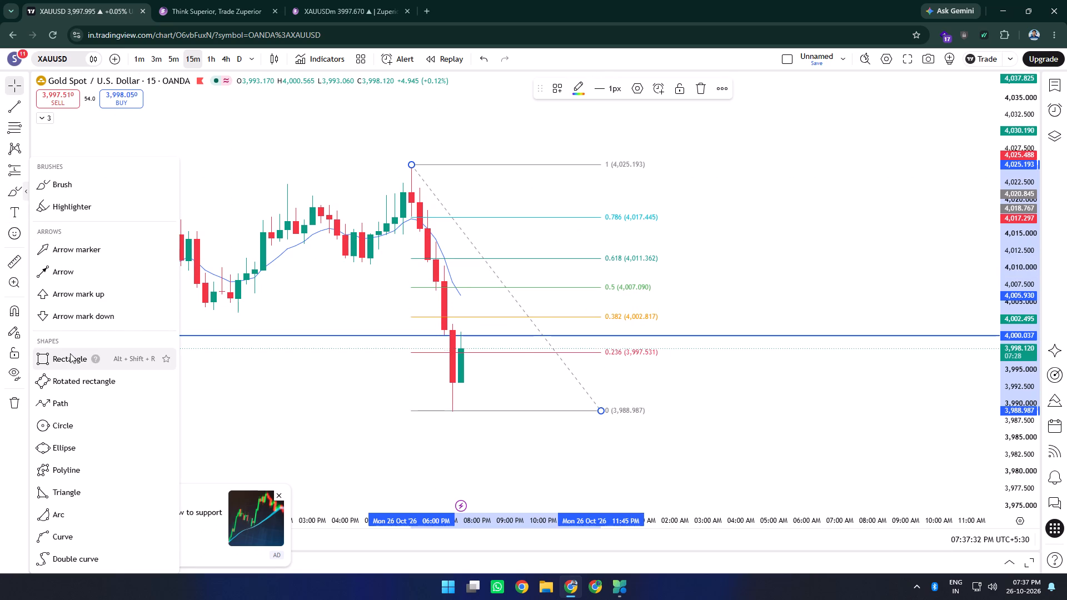
{"action": "left_click", "coordinate": [66, 361]}
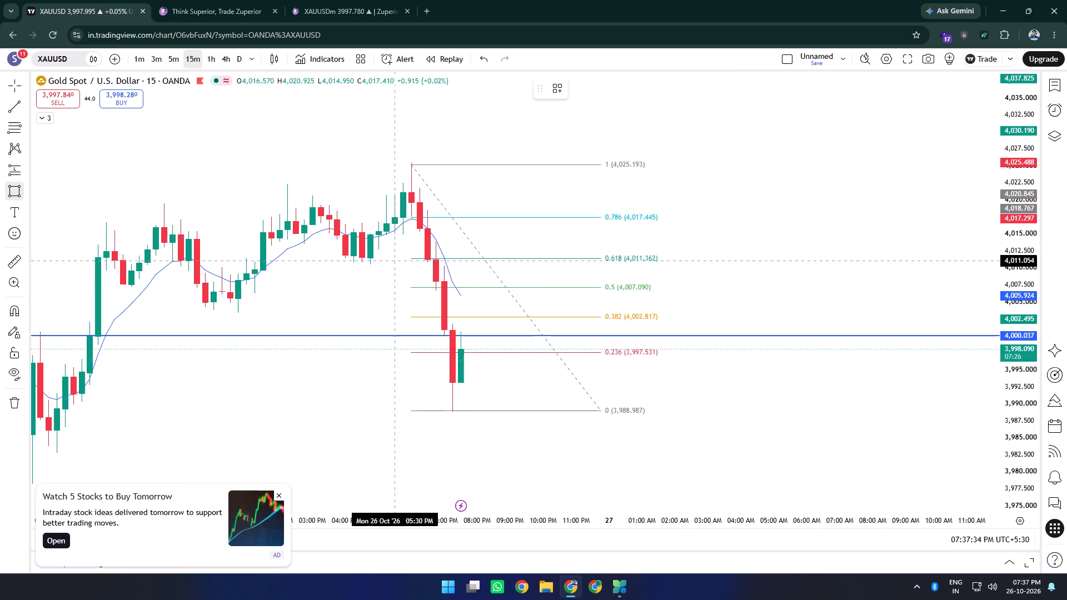
{"action": "left_click", "coordinate": [406, 259]}
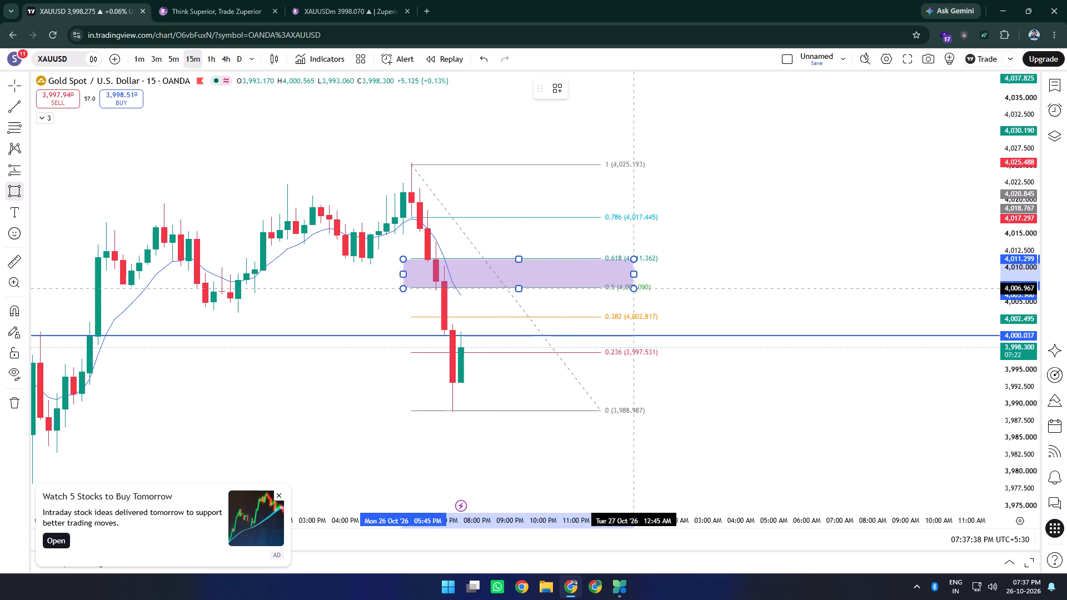
{"action": "left_click", "coordinate": [635, 288]}
{"action": "left_click", "coordinate": [522, 257]}
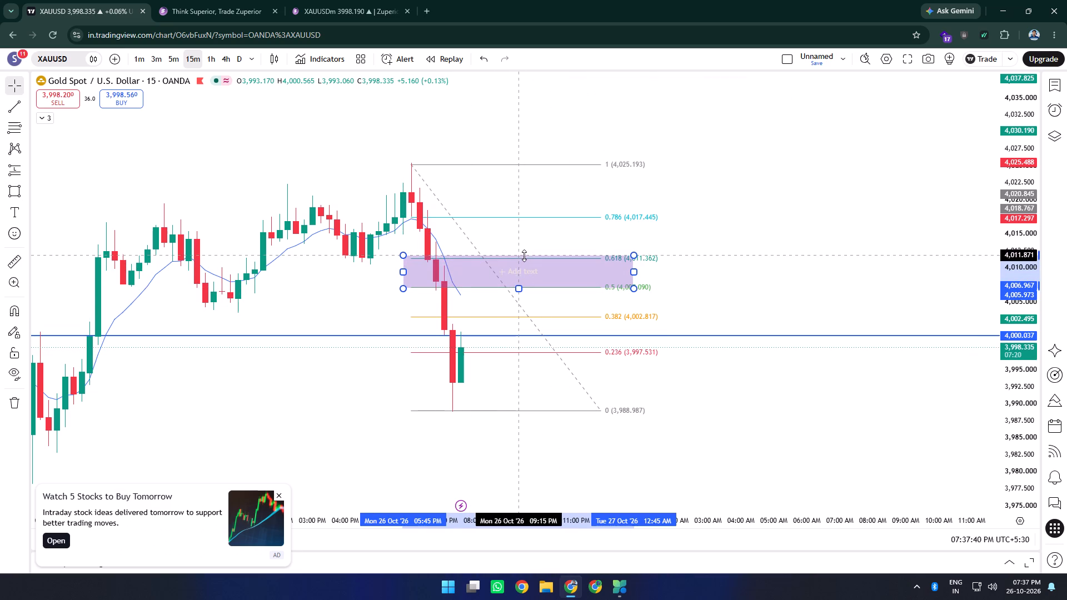
{"action": "left_click", "coordinate": [722, 282]}
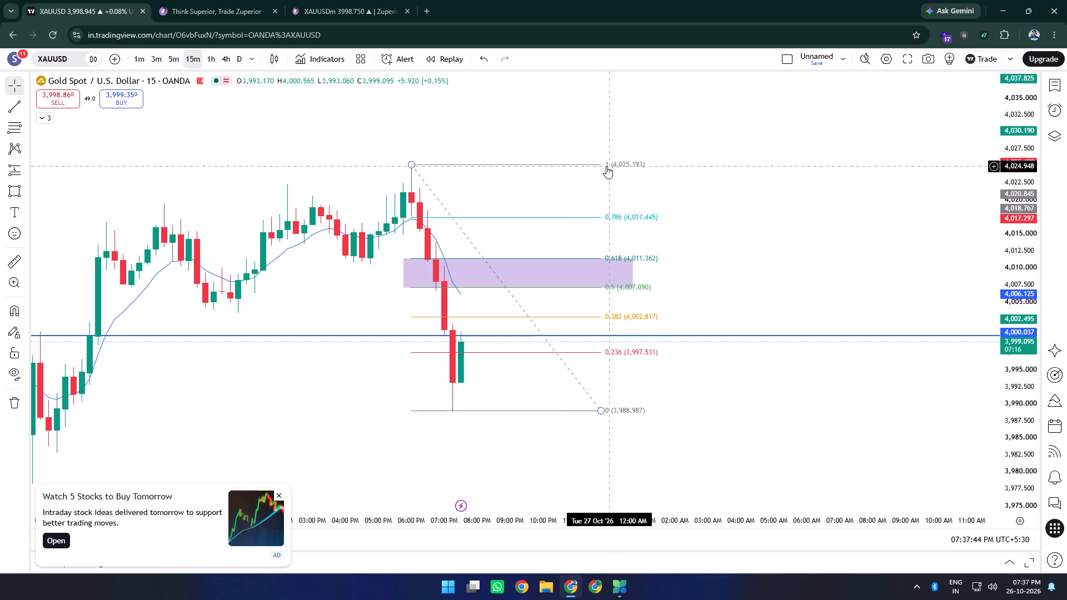
Remove the Fib Retracement drawing, keeping the rectangle.
{"action": "left_click", "coordinate": [606, 166]}
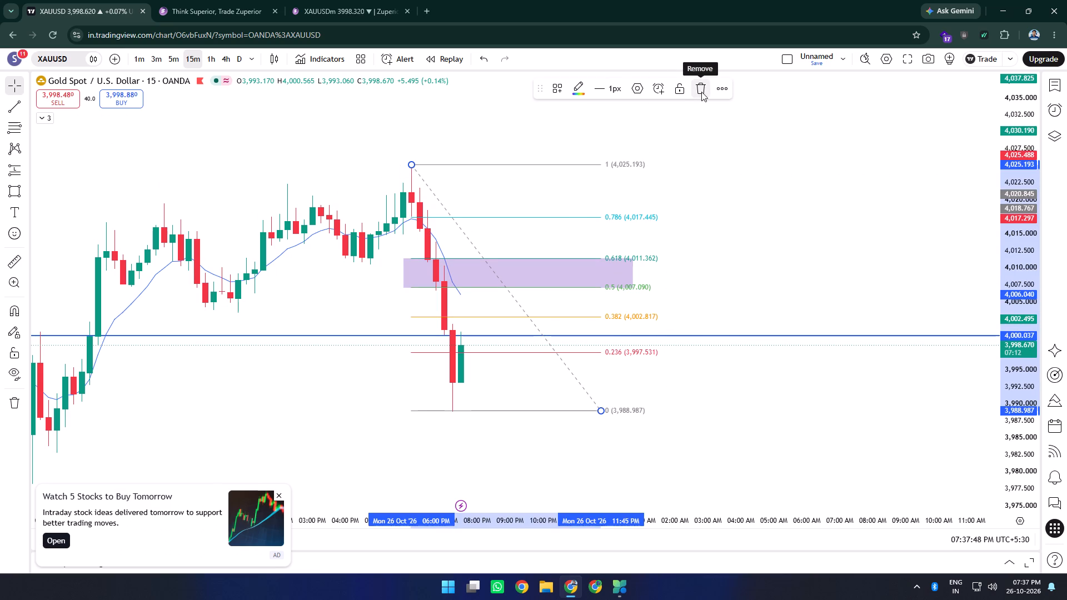
{"action": "left_click", "coordinate": [701, 92]}
On the 5-minute chart, shorten the purple rectangle so its later edge ends at about 11:25 PM.
{"action": "left_click_drag", "start_coordinate": [884, 235], "coordinate": [818, 235]}
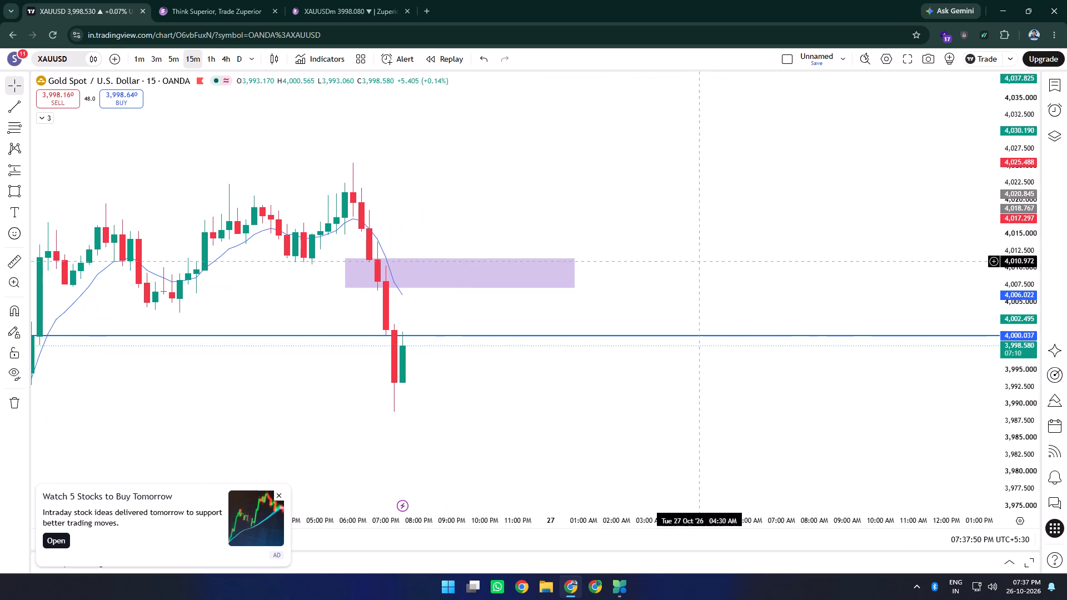
{"action": "left_click", "coordinate": [170, 61]}
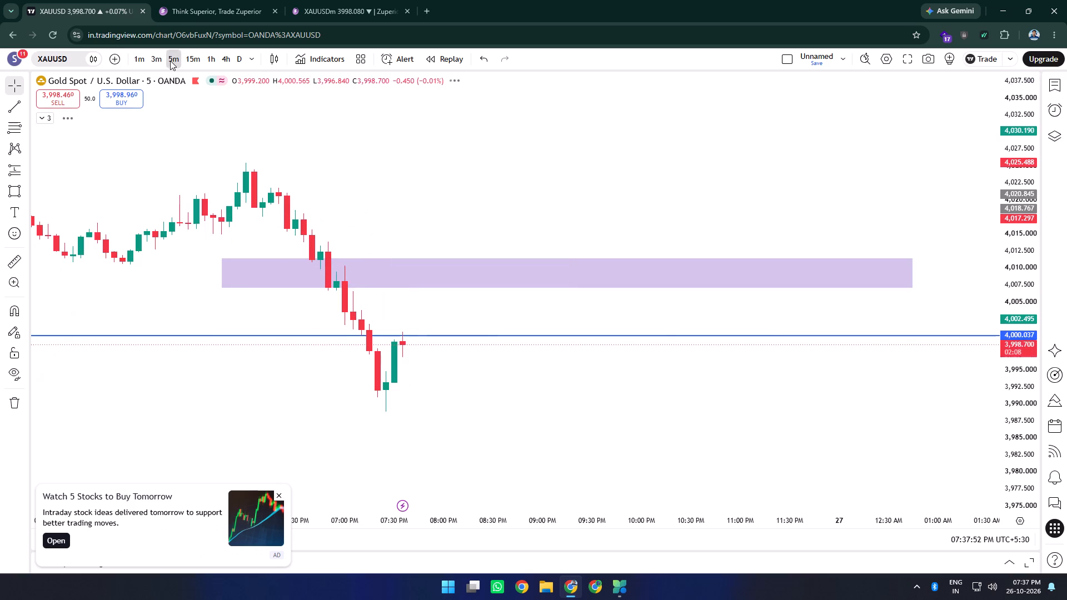
{"action": "left_click_drag", "start_coordinate": [1018, 444], "coordinate": [1004, 383]}
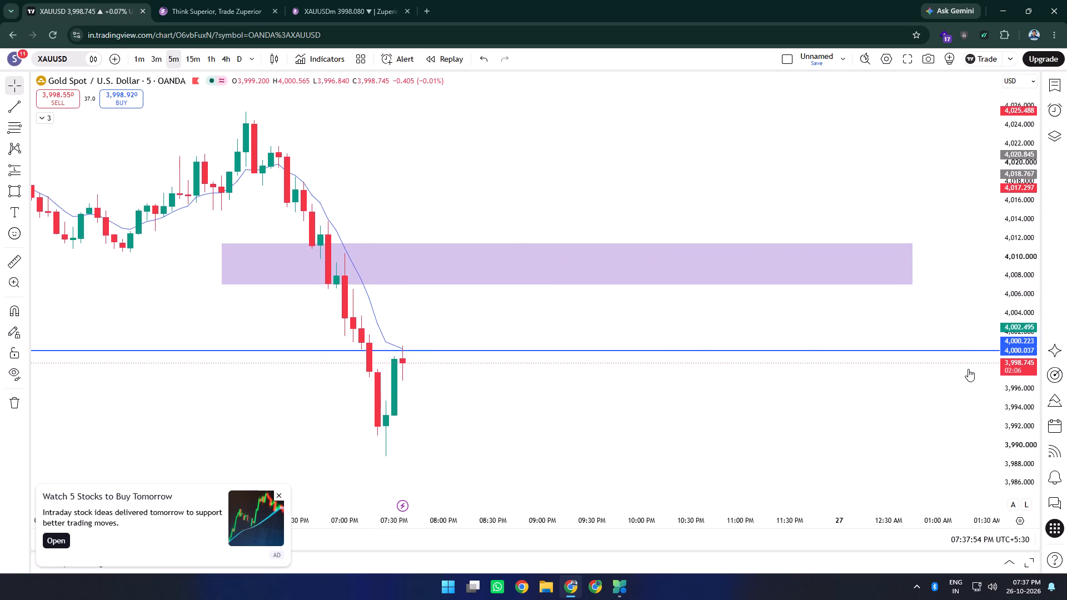
{"action": "scroll", "coordinate": [666, 254], "scroll_direction": "down", "scroll_amount": 2}
{"action": "left_click_drag", "start_coordinate": [700, 329], "coordinate": [582, 317]}
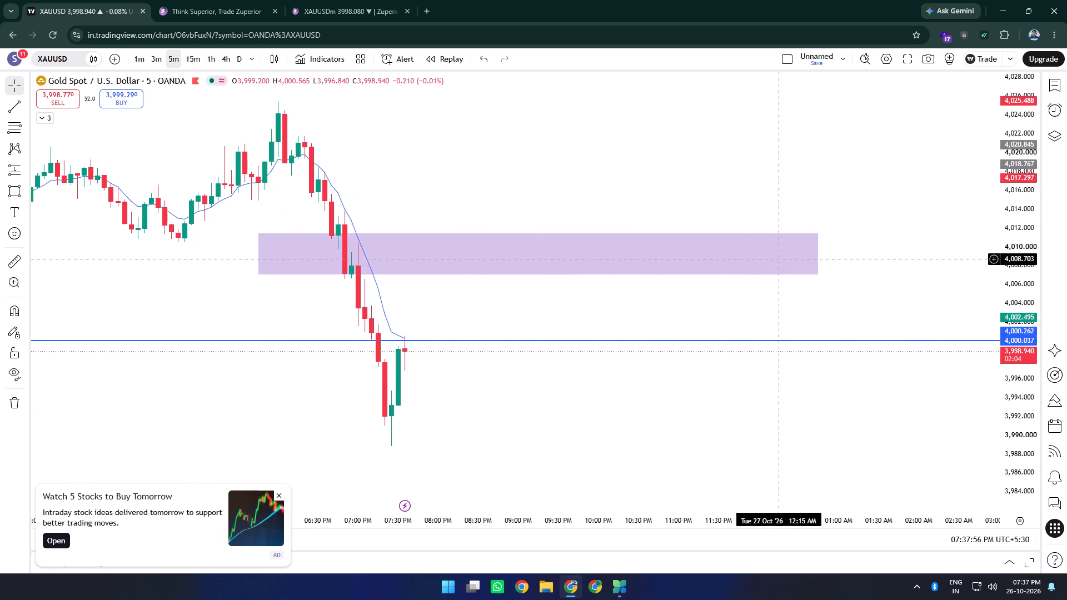
{"action": "left_click", "coordinate": [819, 254]}
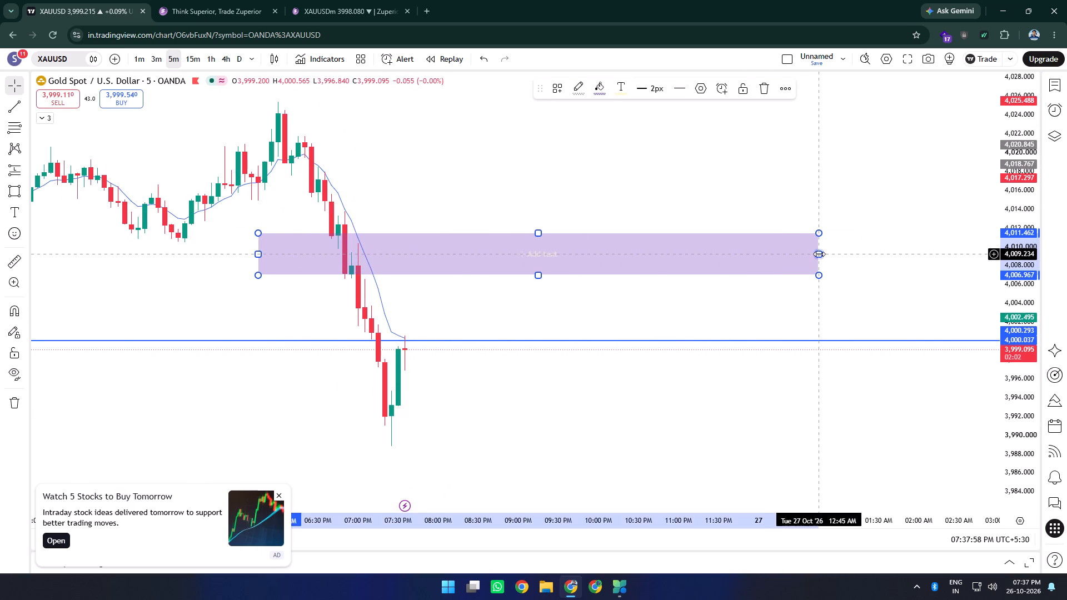
{"action": "left_click_drag", "start_coordinate": [819, 254], "coordinate": [714, 254]}
{"action": "left_click", "coordinate": [621, 307]}
Label the purple rectangle with the text "Fib Retracement Zone".
{"action": "scroll", "coordinate": [621, 307], "scroll_direction": "down", "scroll_amount": 2}
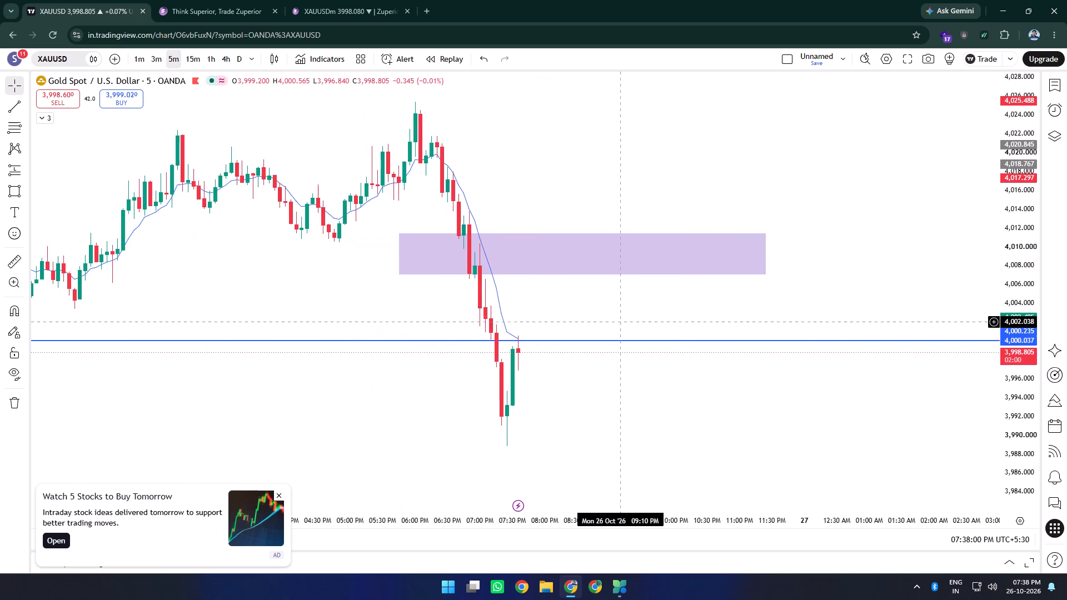
{"action": "scroll", "coordinate": [616, 321], "scroll_direction": "up", "scroll_amount": 2}
{"action": "left_click_drag", "start_coordinate": [595, 313], "coordinate": [613, 320]}
{"action": "left_click", "coordinate": [552, 260]}
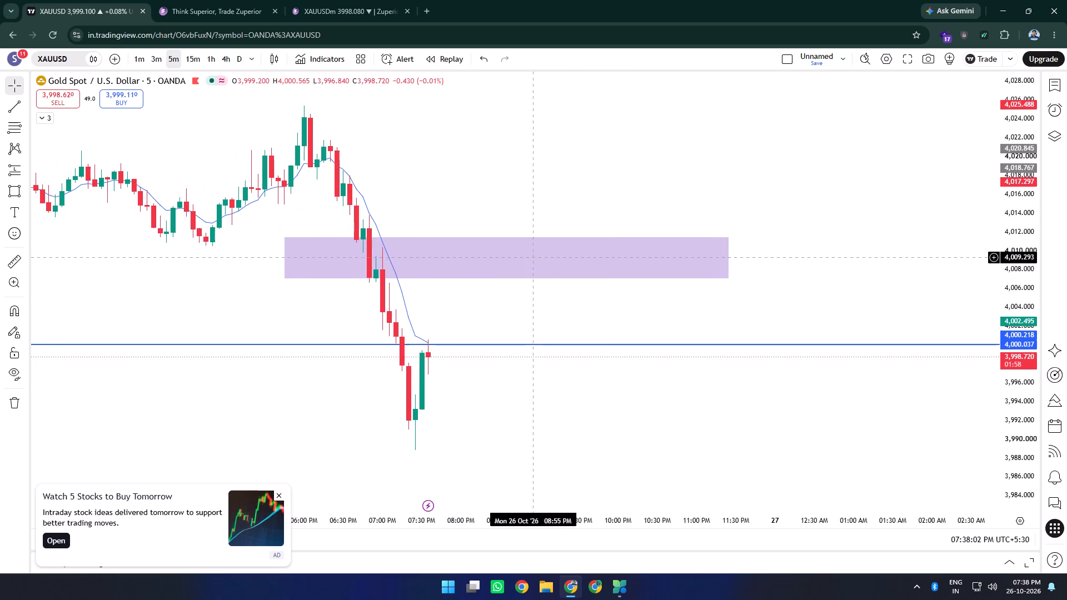
{"action": "left_click", "coordinate": [500, 279]}
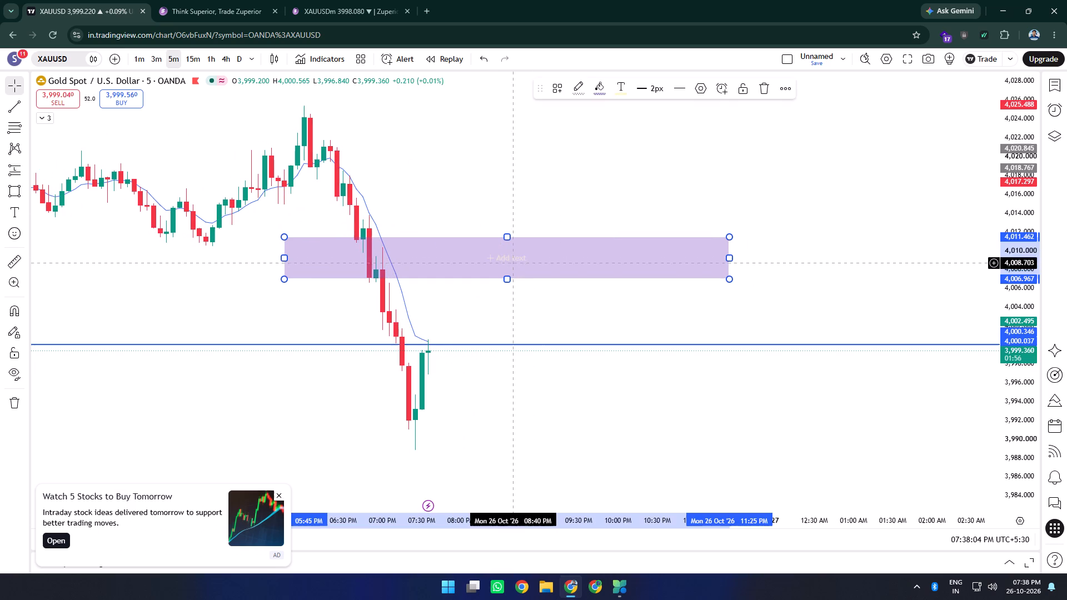
{"action": "left_click", "coordinate": [511, 258]}
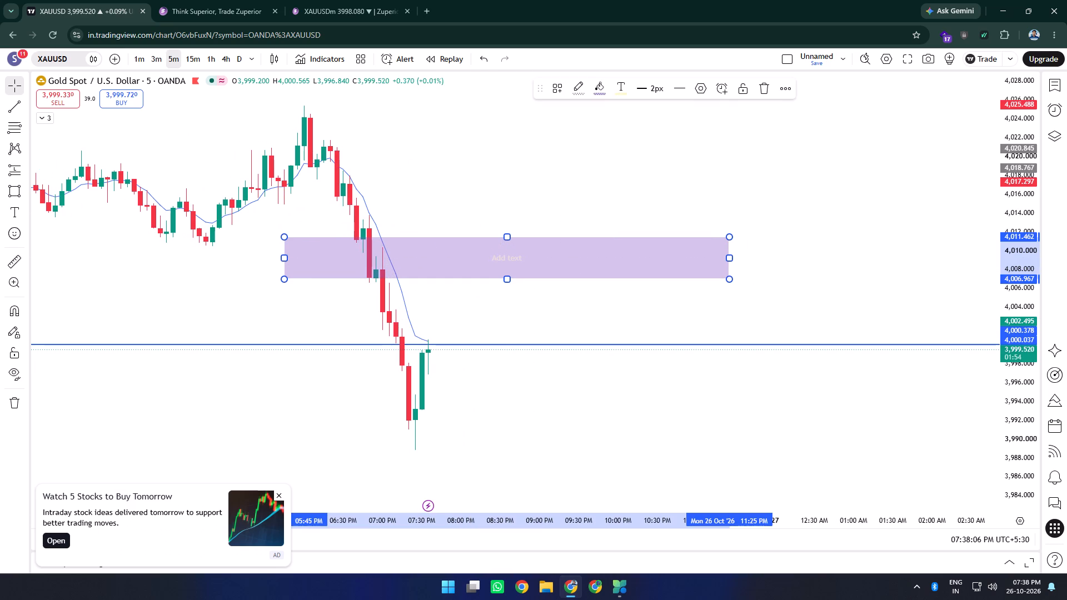
{"action": "type", "text": "Fib"}
{"action": "key", "text": "space"}
{"action": "type", "text": "Retracement Zone"}
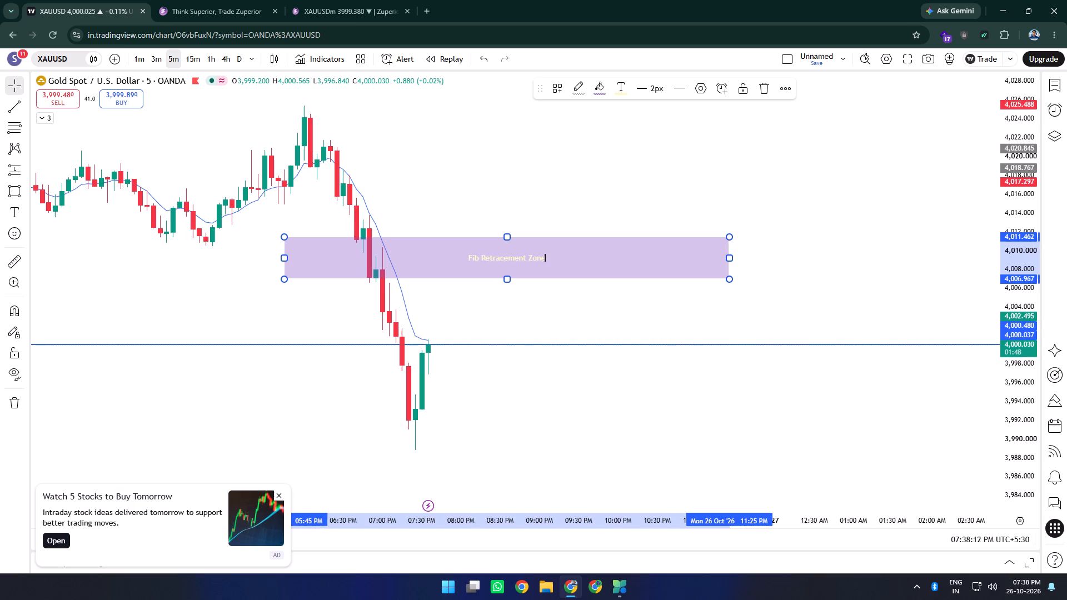
{"action": "key", "text": "Return"}
{"action": "key", "text": "BackSpace"}
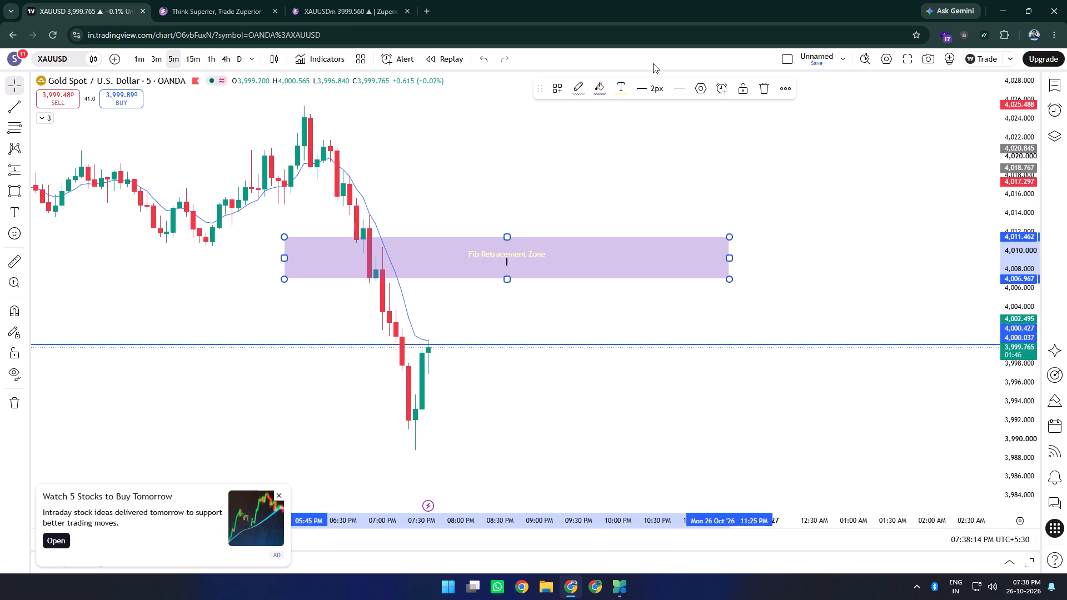
{"action": "left_click", "coordinate": [772, 274]}
Examine the latest 5-minute candles relative to the labelled zone and the horizontal line near 4,000.
{"action": "scroll", "coordinate": [467, 368], "scroll_direction": "down", "scroll_amount": 2}
{"action": "left_click_drag", "start_coordinate": [552, 402], "coordinate": [476, 393]}
{"action": "scroll", "coordinate": [213, 400], "scroll_direction": "up", "scroll_amount": 2}
{"action": "left_click_drag", "start_coordinate": [401, 432], "coordinate": [427, 432]}
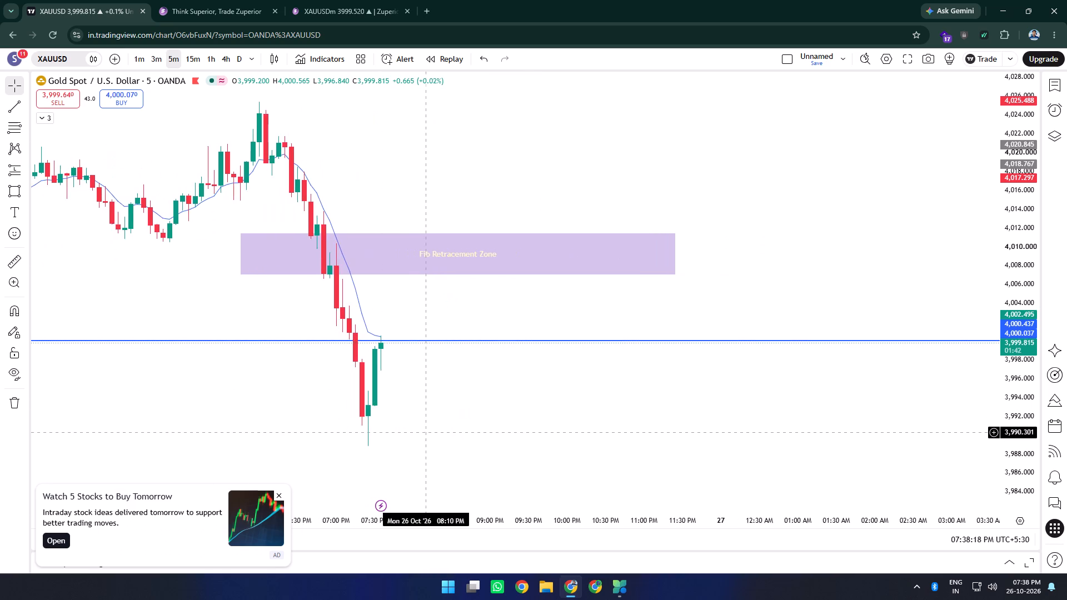
{"action": "scroll", "coordinate": [436, 426], "scroll_direction": "up", "scroll_amount": 2}
{"action": "left_click_drag", "start_coordinate": [350, 409], "coordinate": [447, 413]}
{"action": "left_click_drag", "start_coordinate": [448, 407], "coordinate": [494, 413]}
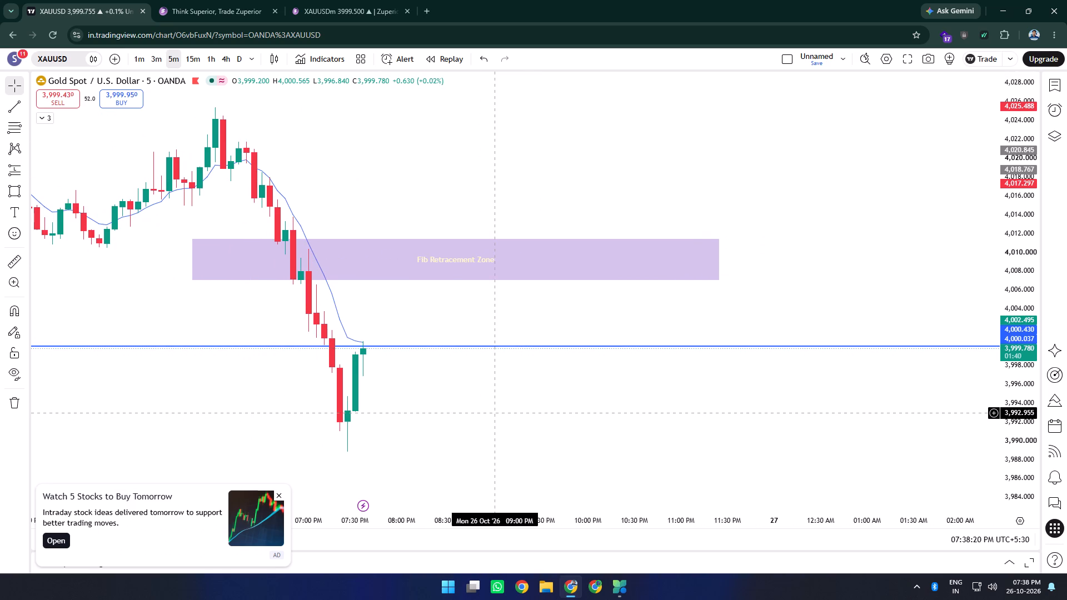
{"action": "scroll", "coordinate": [451, 374], "scroll_direction": "down", "scroll_amount": 1}
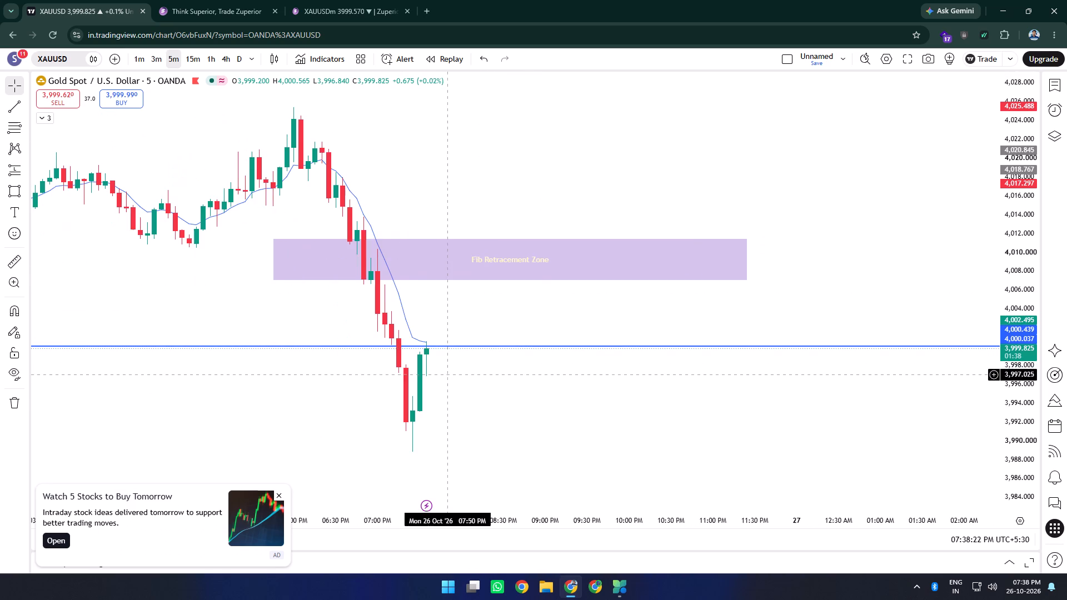
Switch to the Zuperior XAUUSDm terminal tab and place it directly after the TradingView tab.
{"action": "left_click_drag", "start_coordinate": [546, 428], "coordinate": [609, 402]}
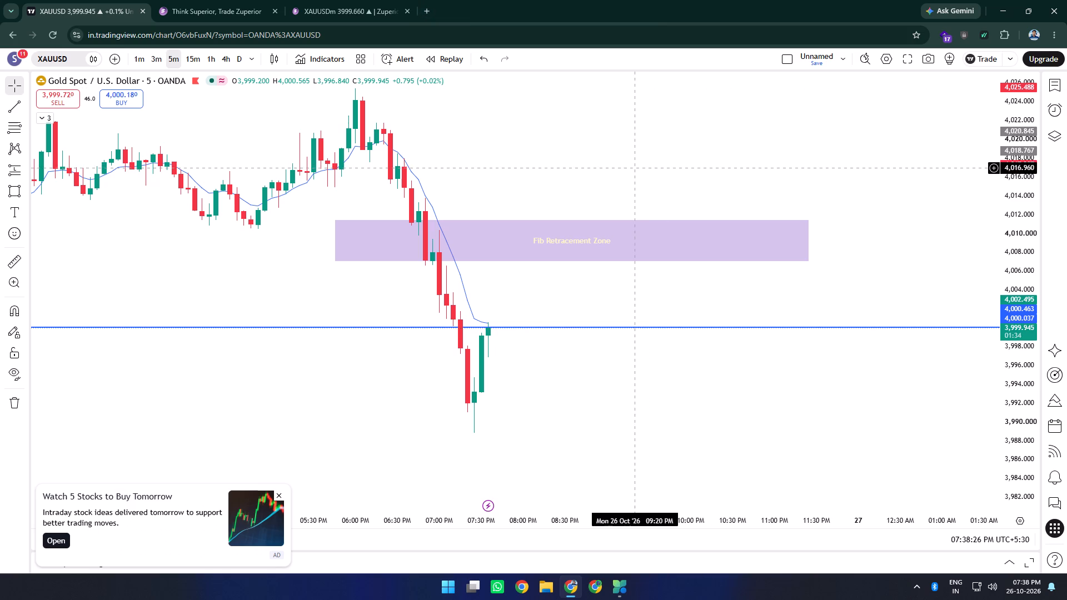
{"action": "scroll", "coordinate": [558, 172], "scroll_direction": "down", "scroll_amount": 1}
{"action": "left_click_drag", "start_coordinate": [644, 157], "coordinate": [581, 198]}
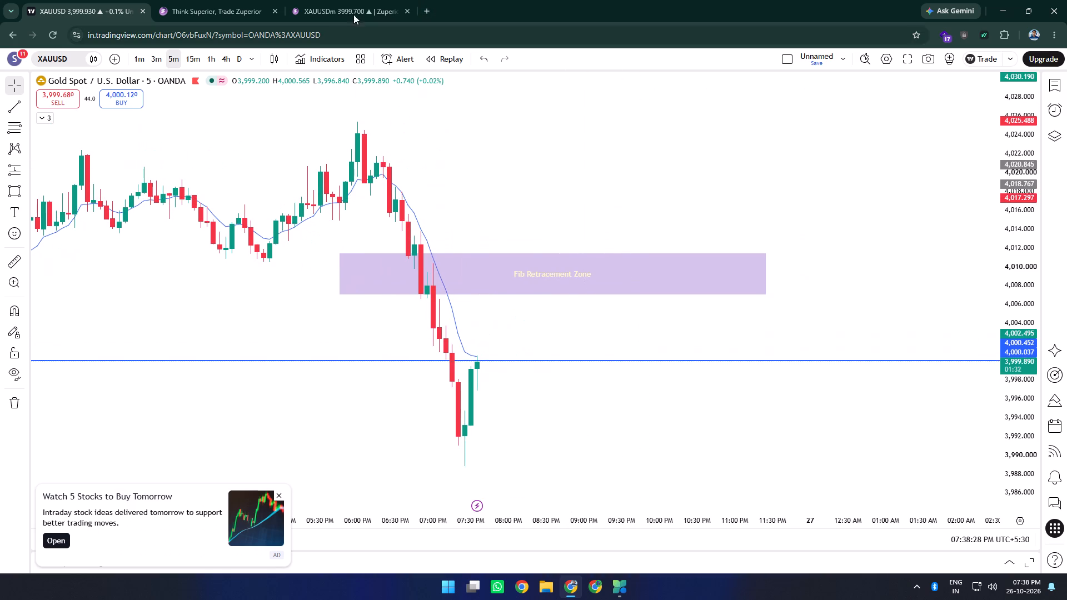
{"action": "left_click_drag", "start_coordinate": [365, 0], "coordinate": [220, 0]}
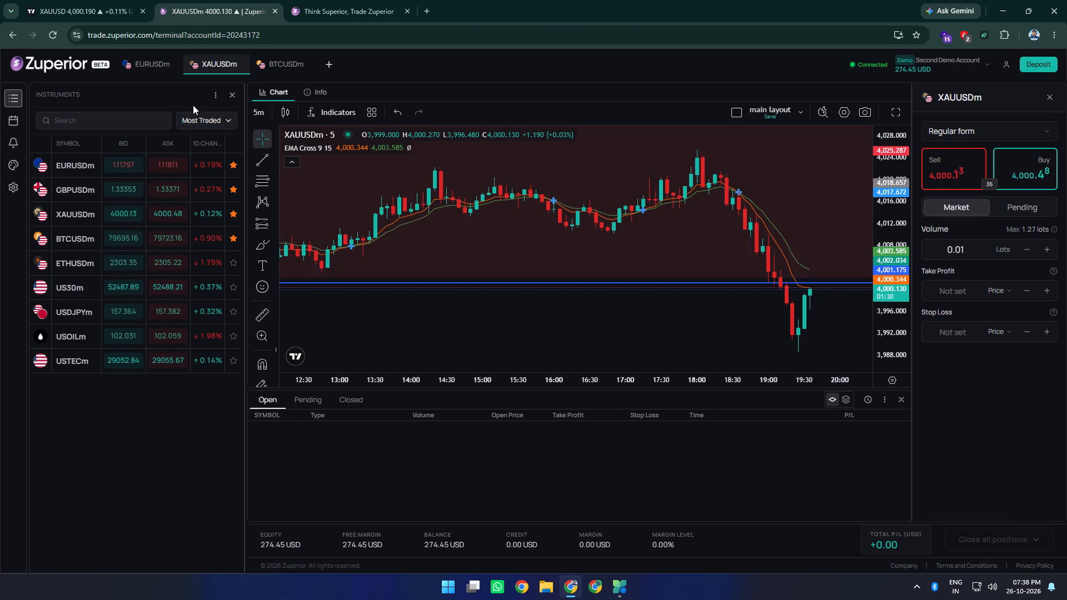
Enlarge the XAUUSDm chart area by hiding the instruments list, positions panel, indicator legend and order form.
{"action": "left_click", "coordinate": [235, 89]}
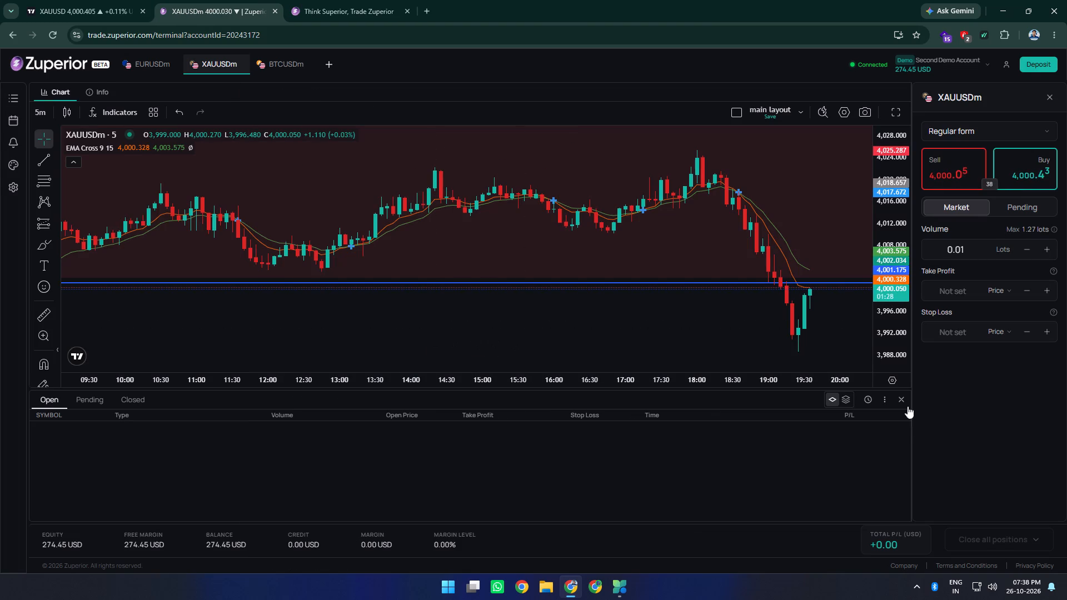
{"action": "left_click", "coordinate": [903, 403]}
{"action": "scroll", "coordinate": [651, 304], "scroll_direction": "down", "scroll_amount": 2}
{"action": "left_click_drag", "start_coordinate": [682, 411], "coordinate": [423, 404]}
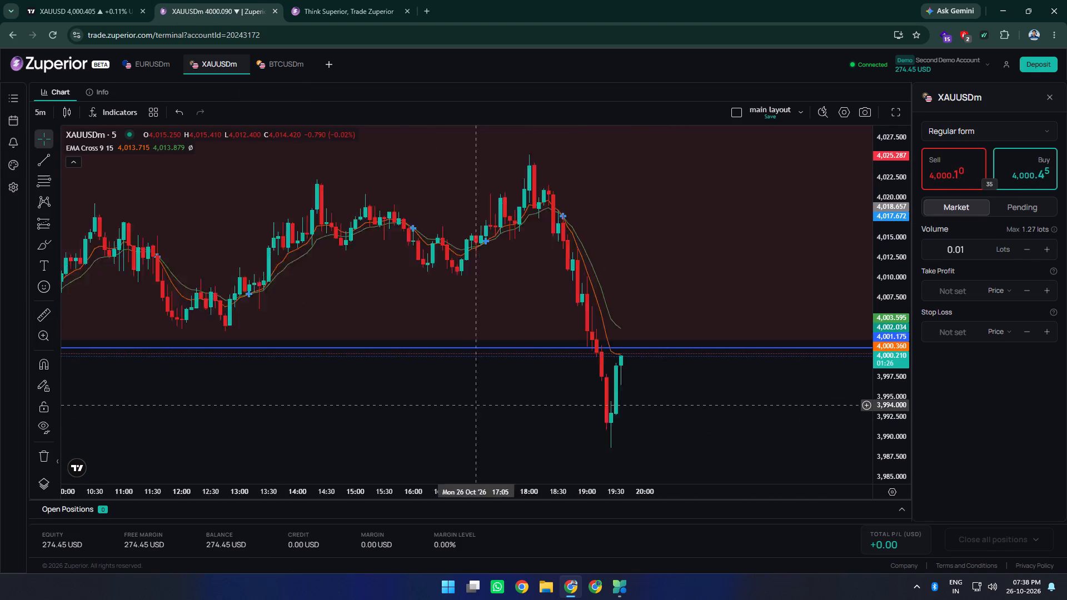
{"action": "left_click_drag", "start_coordinate": [423, 404], "coordinate": [359, 404]}
{"action": "scroll", "coordinate": [292, 395], "scroll_direction": "up", "scroll_amount": 4}
{"action": "left_click_drag", "start_coordinate": [462, 409], "coordinate": [556, 411]}
{"action": "left_click_drag", "start_coordinate": [557, 408], "coordinate": [604, 410]}
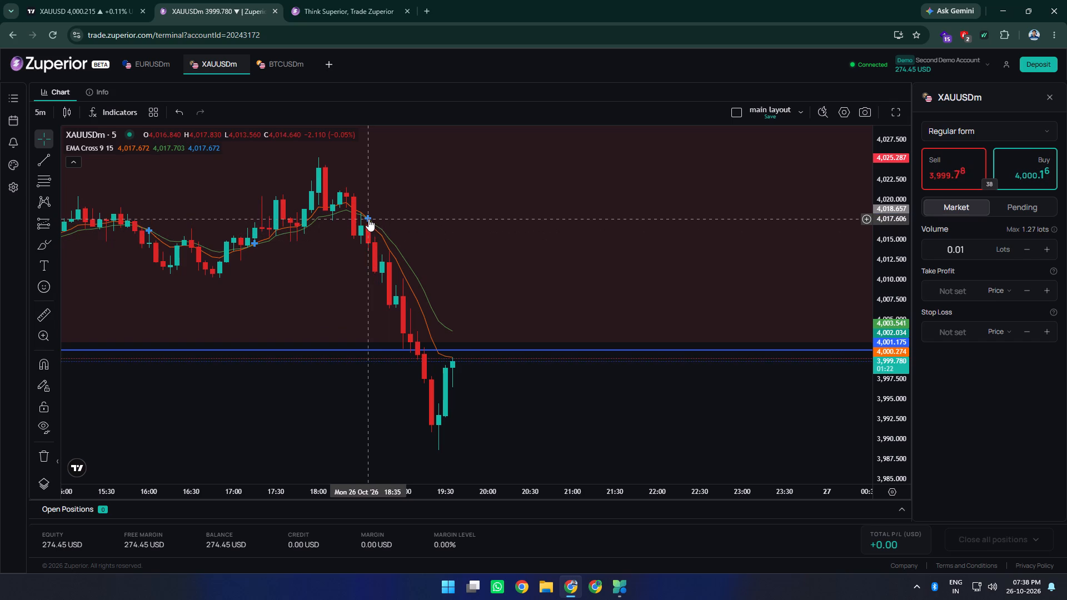
{"action": "left_click", "coordinate": [72, 162]}
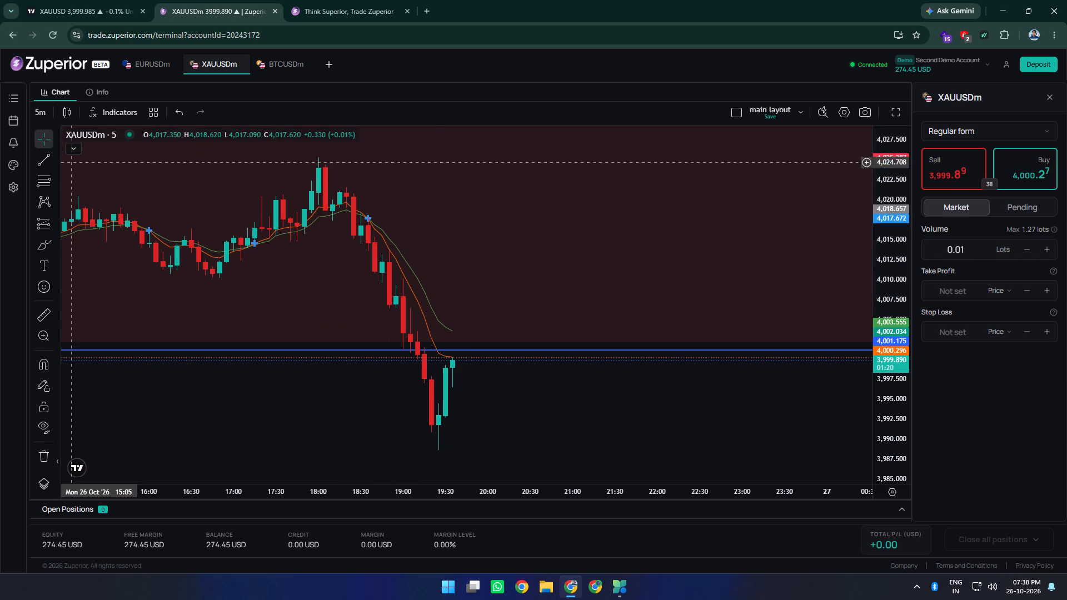
{"action": "left_click_drag", "start_coordinate": [593, 392], "coordinate": [601, 398]}
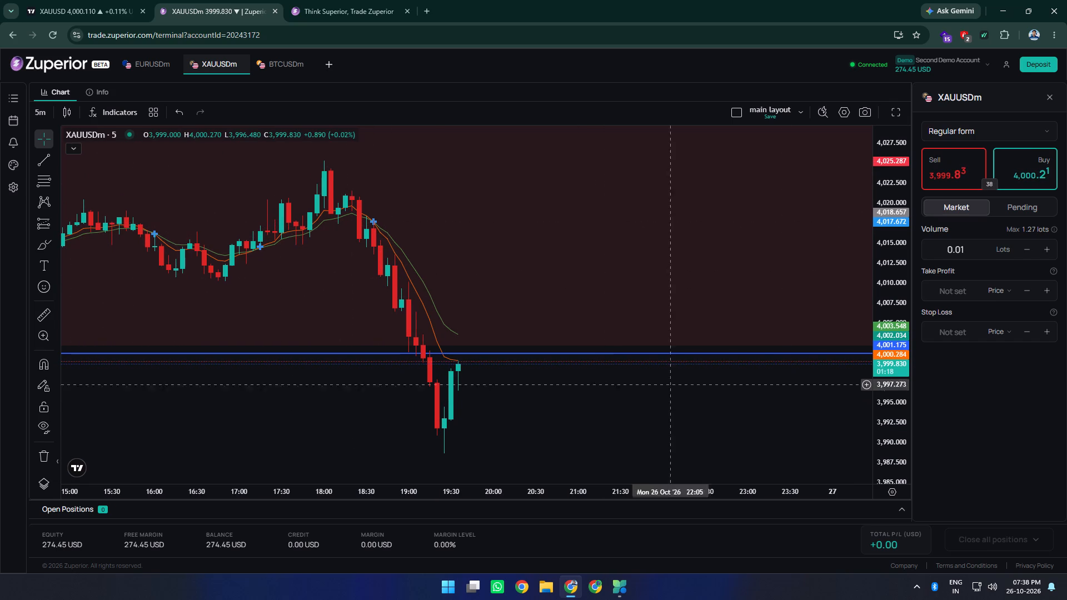
{"action": "left_click", "coordinate": [1053, 97]}
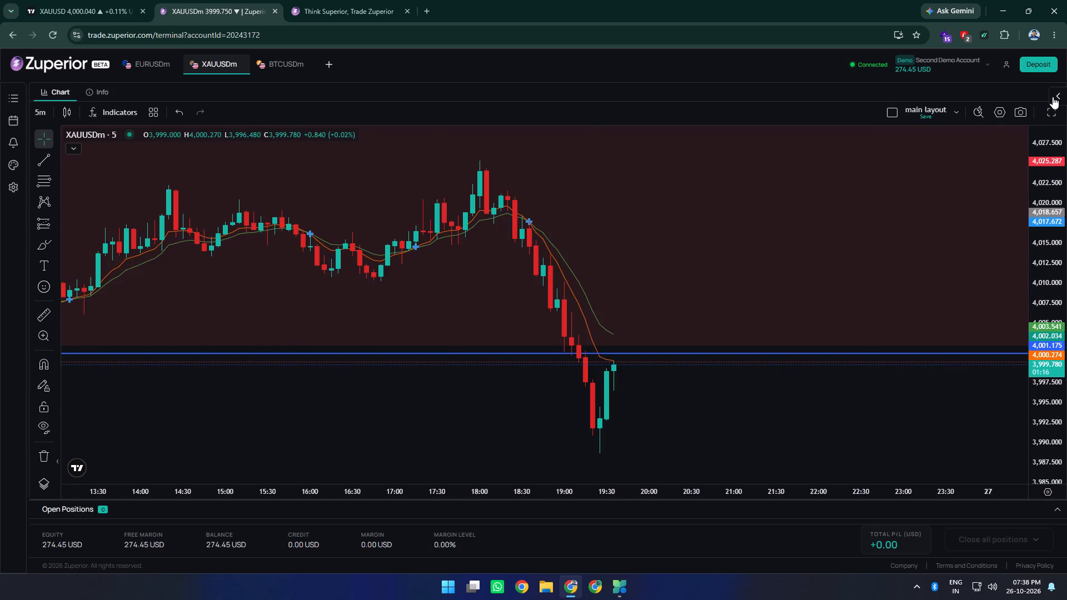
Examine the recent 5-minute XAUUSDm candles against the EMA lines and the horizontal line near 4,001.
{"action": "scroll", "coordinate": [657, 276], "scroll_direction": "up", "scroll_amount": 3}
{"action": "left_click_drag", "start_coordinate": [630, 418], "coordinate": [623, 391]}
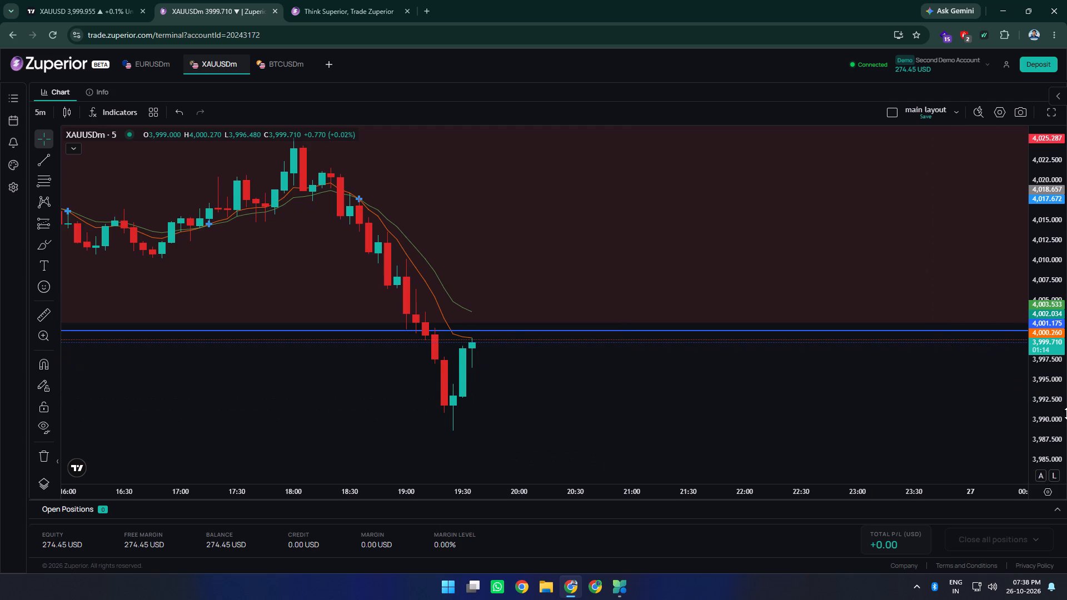
{"action": "left_click_drag", "start_coordinate": [1066, 425], "coordinate": [1057, 363]}
{"action": "left_click_drag", "start_coordinate": [1053, 427], "coordinate": [1053, 378]}
{"action": "scroll", "coordinate": [578, 368], "scroll_direction": "down", "scroll_amount": 1}
{"action": "left_click_drag", "start_coordinate": [677, 417], "coordinate": [645, 417]}
{"action": "left_click_drag", "start_coordinate": [1049, 203], "coordinate": [1050, 269]}
{"action": "left_click_drag", "start_coordinate": [576, 404], "coordinate": [579, 444]}
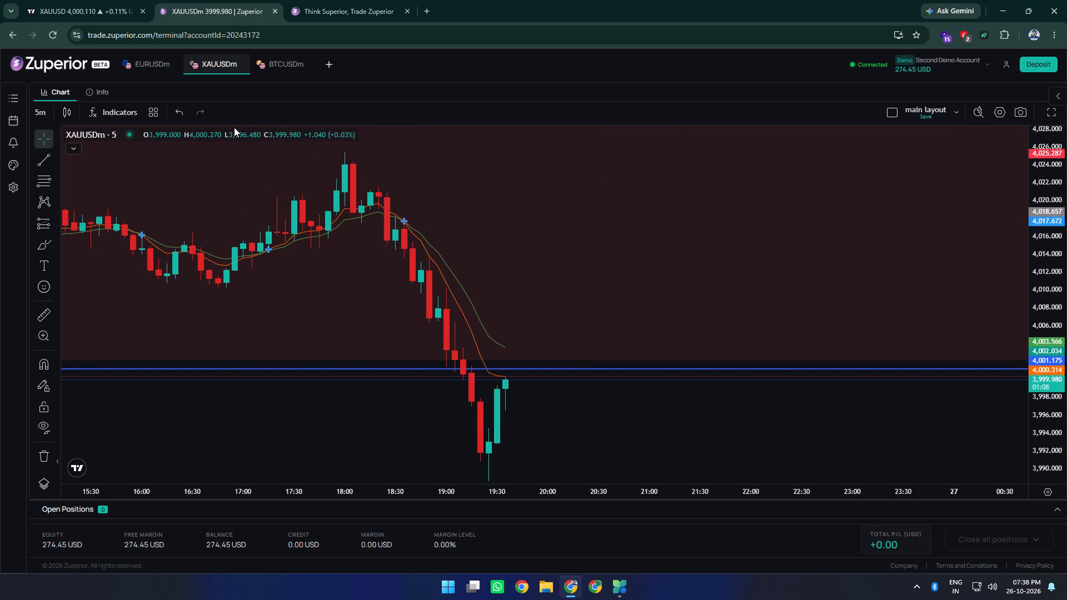
{"action": "left_click", "coordinate": [519, 0]}
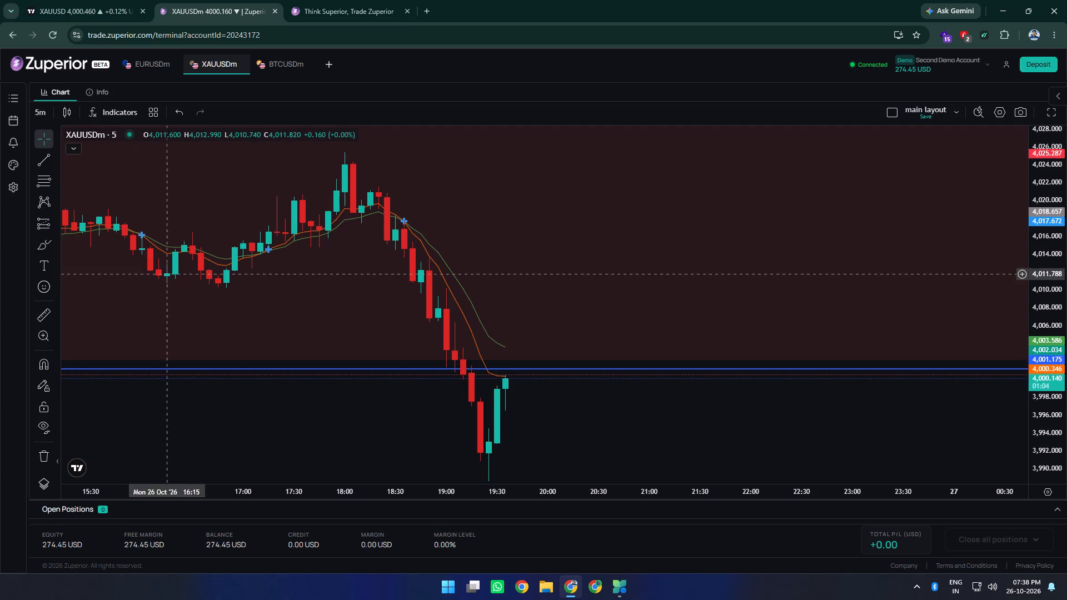
{"action": "left_click_drag", "start_coordinate": [255, 298], "coordinate": [273, 303]}
{"action": "left_click_drag", "start_coordinate": [621, 262], "coordinate": [632, 258]}
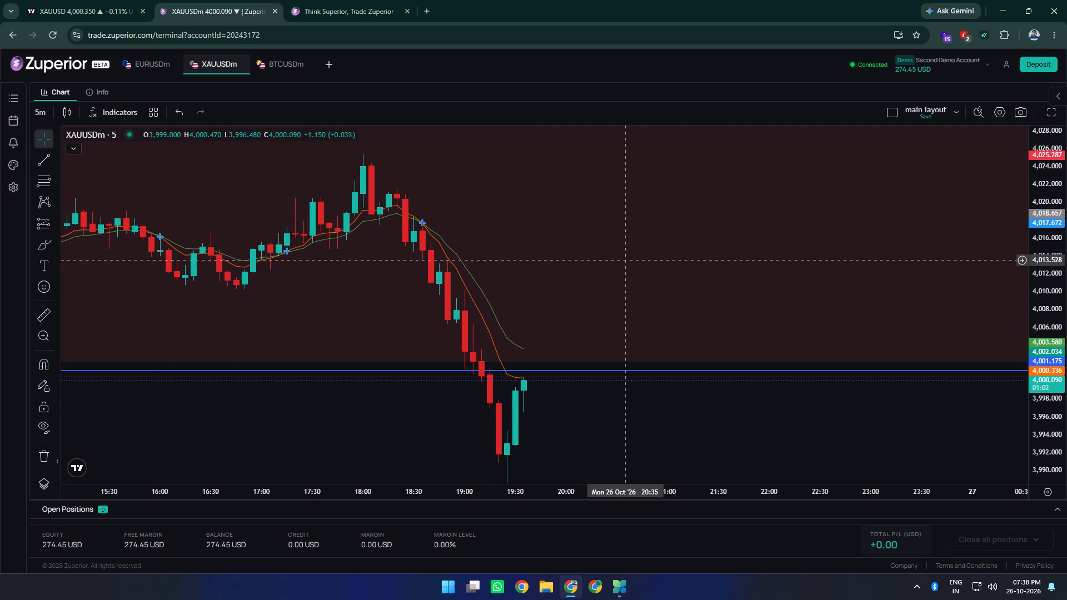
{"action": "left_click_drag", "start_coordinate": [632, 258], "coordinate": [655, 248]}
{"action": "scroll", "coordinate": [561, 287], "scroll_direction": "up", "scroll_amount": 1}
{"action": "left_click", "coordinate": [609, 421]}
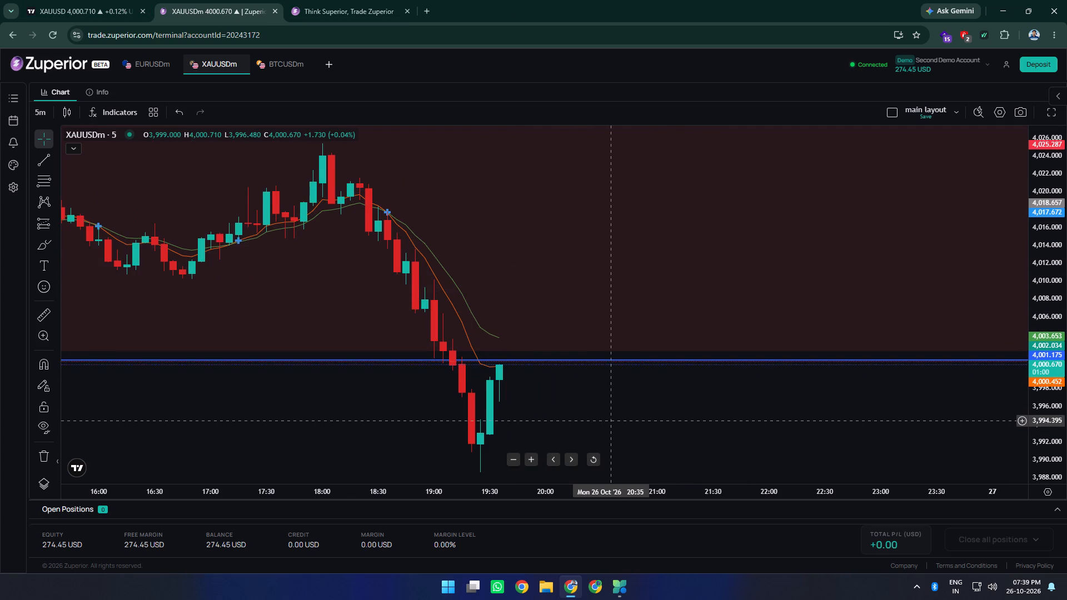
Return to the TradingView gold chart and examine price against the Fib Retracement Zone and the wider levels near 4,100 and 3,950.
{"action": "left_click", "coordinate": [87, 0]}
{"action": "scroll", "coordinate": [477, 299], "scroll_direction": "down", "scroll_amount": 2}
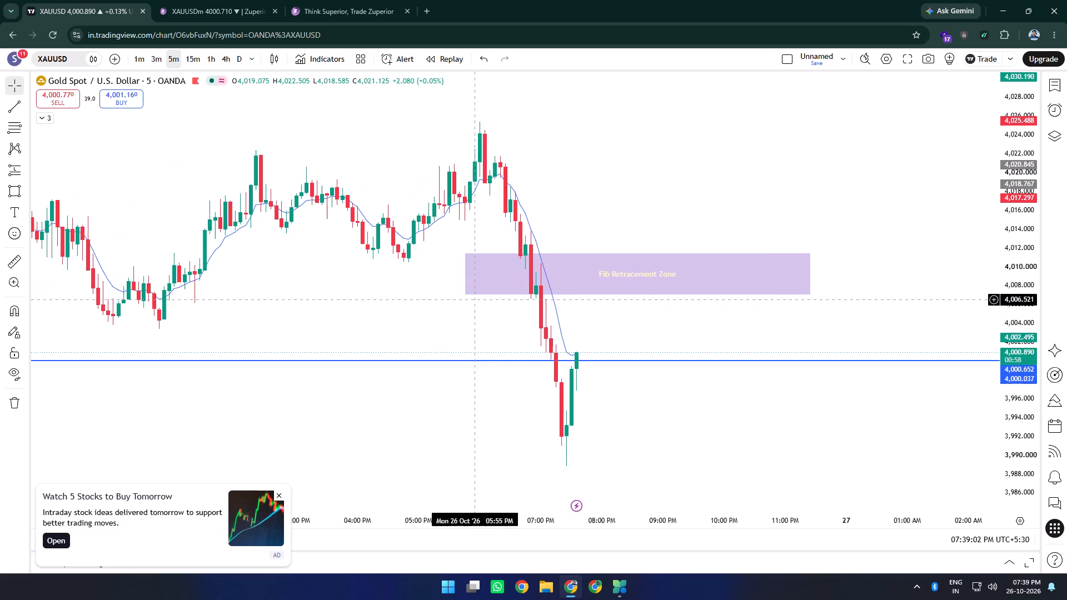
{"action": "left_click_drag", "start_coordinate": [661, 182], "coordinate": [616, 234]}
{"action": "scroll", "coordinate": [556, 334], "scroll_direction": "up", "scroll_amount": 2}
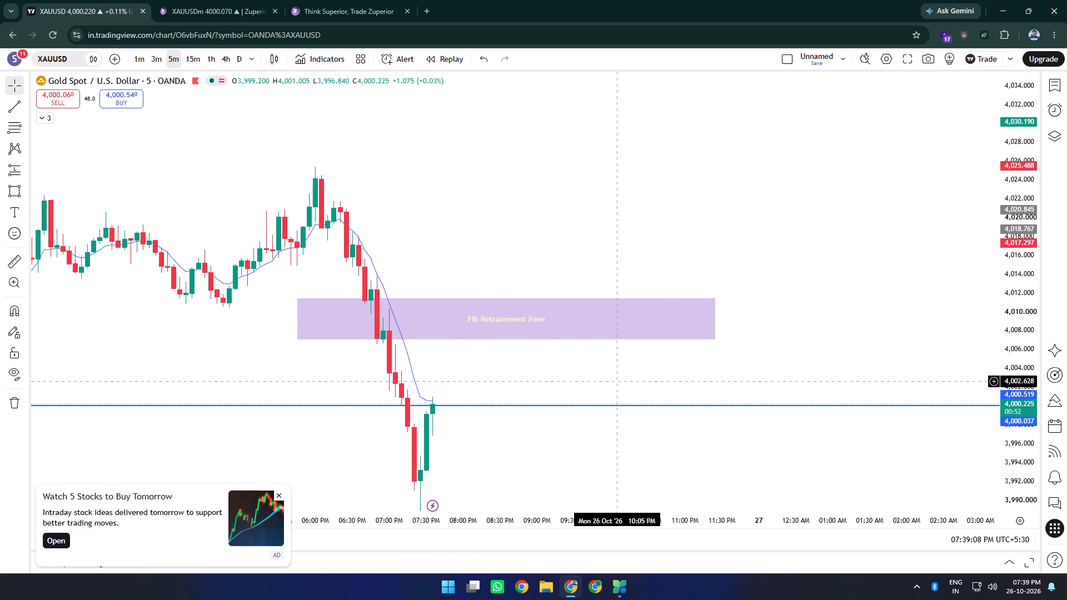
{"action": "scroll", "coordinate": [615, 381], "scroll_direction": "down", "scroll_amount": 1}
{"action": "left_click_drag", "start_coordinate": [669, 373], "coordinate": [607, 373]}
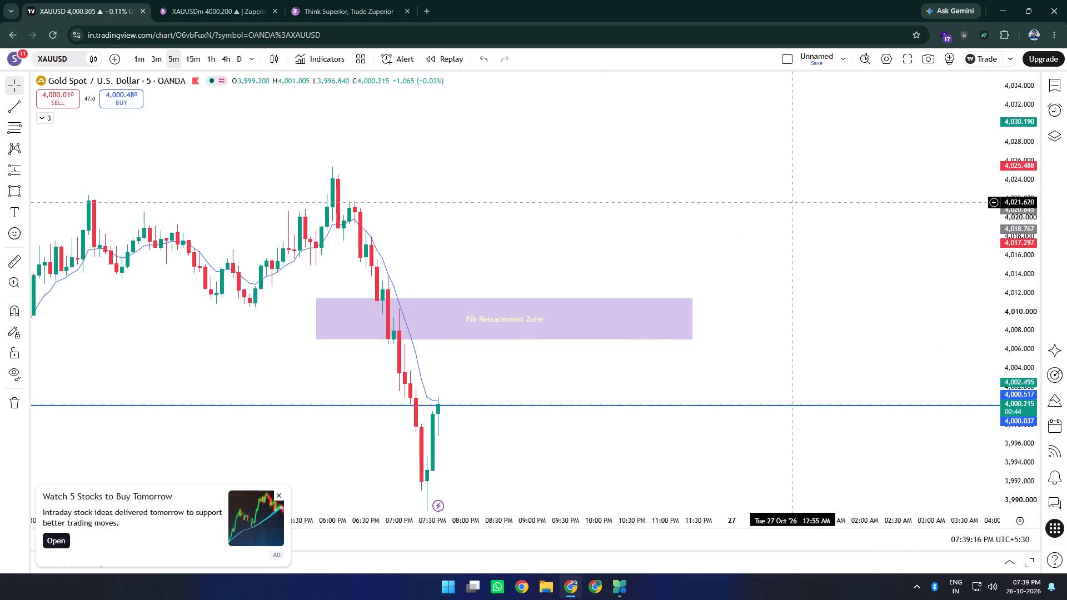
{"action": "scroll", "coordinate": [752, 202], "scroll_direction": "down", "scroll_amount": 4}
{"action": "left_click_drag", "start_coordinate": [814, 206], "coordinate": [670, 250]}
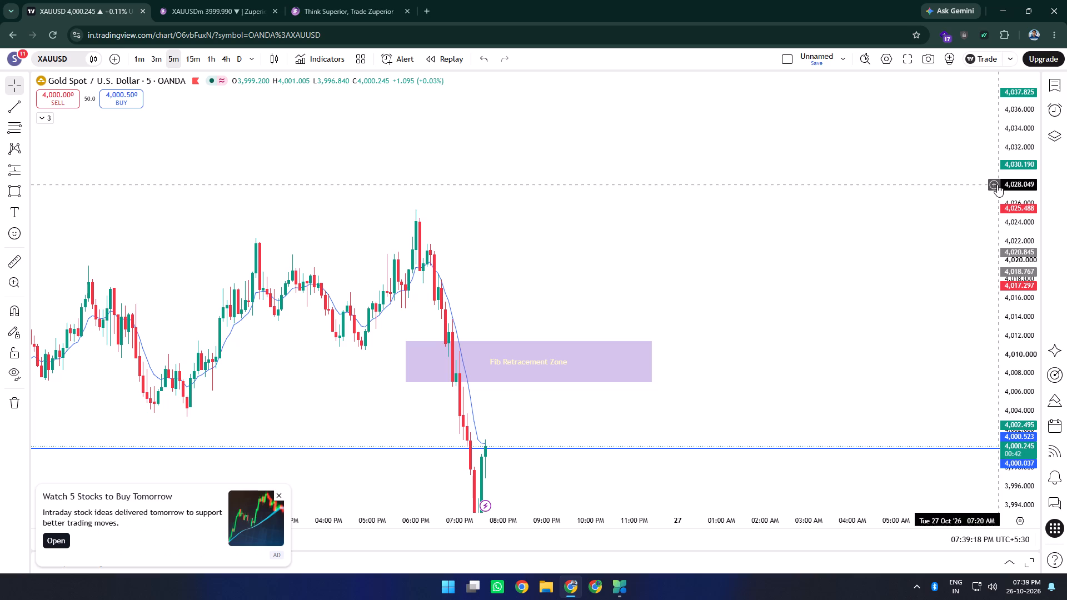
{"action": "left_click_drag", "start_coordinate": [1021, 143], "coordinate": [1022, 312]}
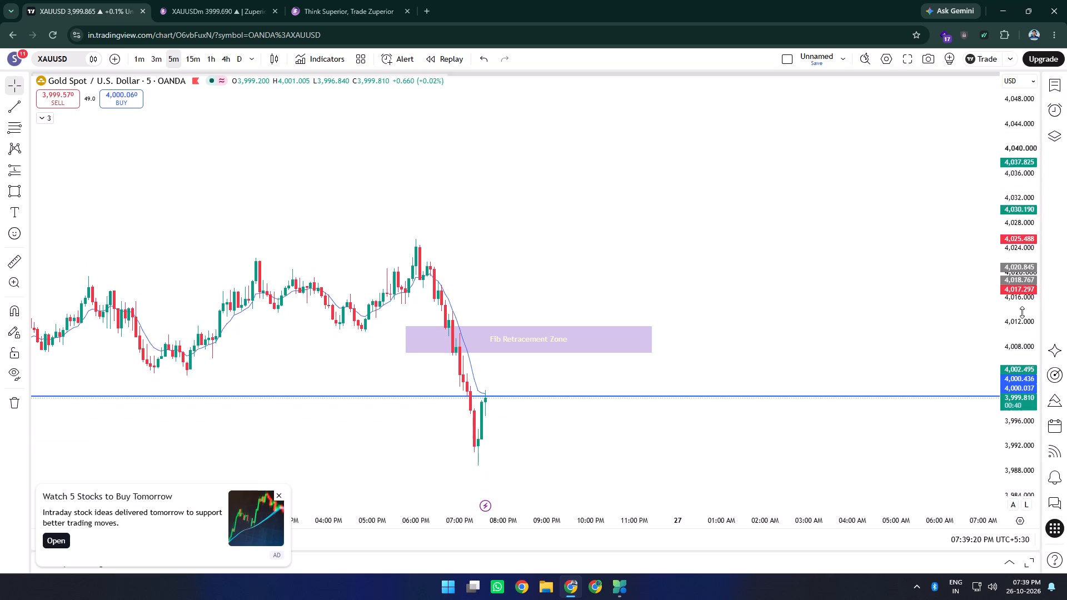
{"action": "left_click_drag", "start_coordinate": [1022, 312], "coordinate": [1025, 523]}
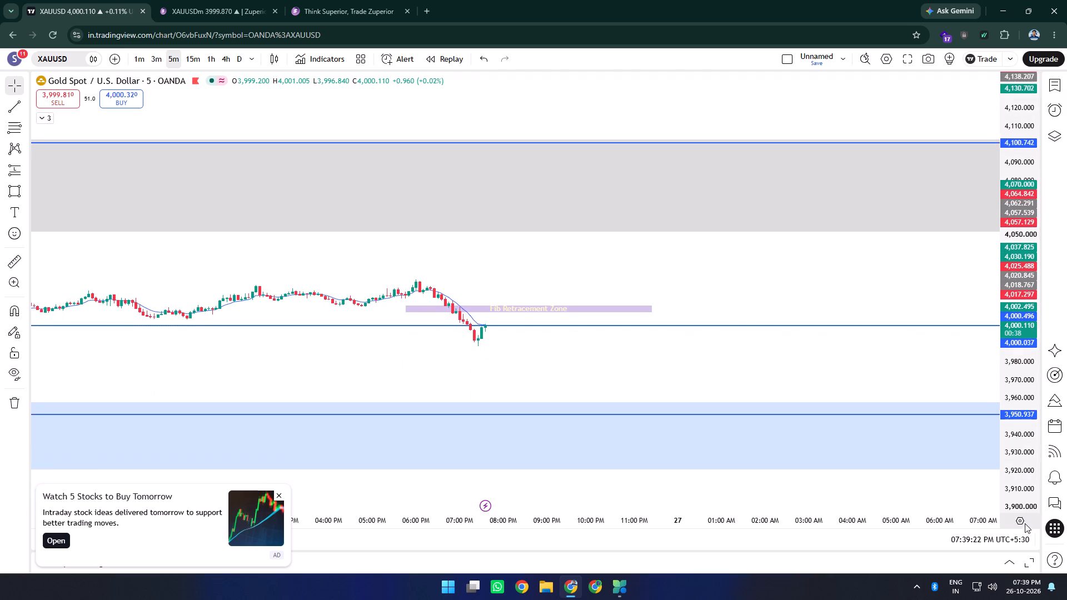
{"action": "left_click_drag", "start_coordinate": [1025, 523], "coordinate": [1003, 293]}
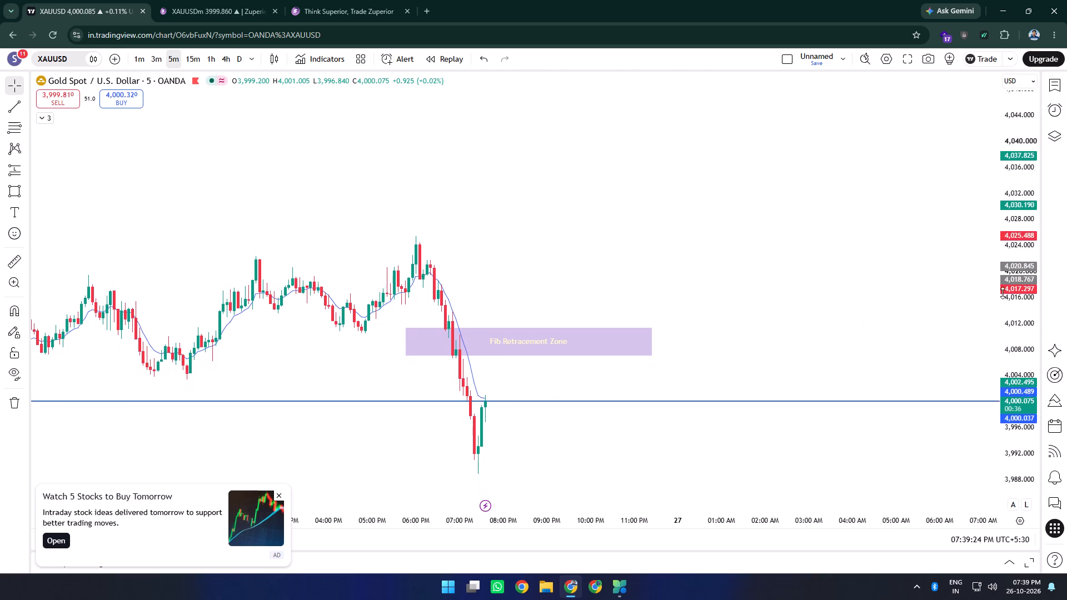
{"action": "left_click_drag", "start_coordinate": [1003, 293], "coordinate": [1003, 306]}
Examine the latest 5-minute candles between the Fib Retracement Zone and the recent low, around the horizontal line near 4,000.
{"action": "scroll", "coordinate": [502, 391], "scroll_direction": "up", "scroll_amount": 5}
{"action": "left_click_drag", "start_coordinate": [359, 451], "coordinate": [701, 441]}
{"action": "left_click_drag", "start_coordinate": [1014, 480], "coordinate": [1016, 474]}
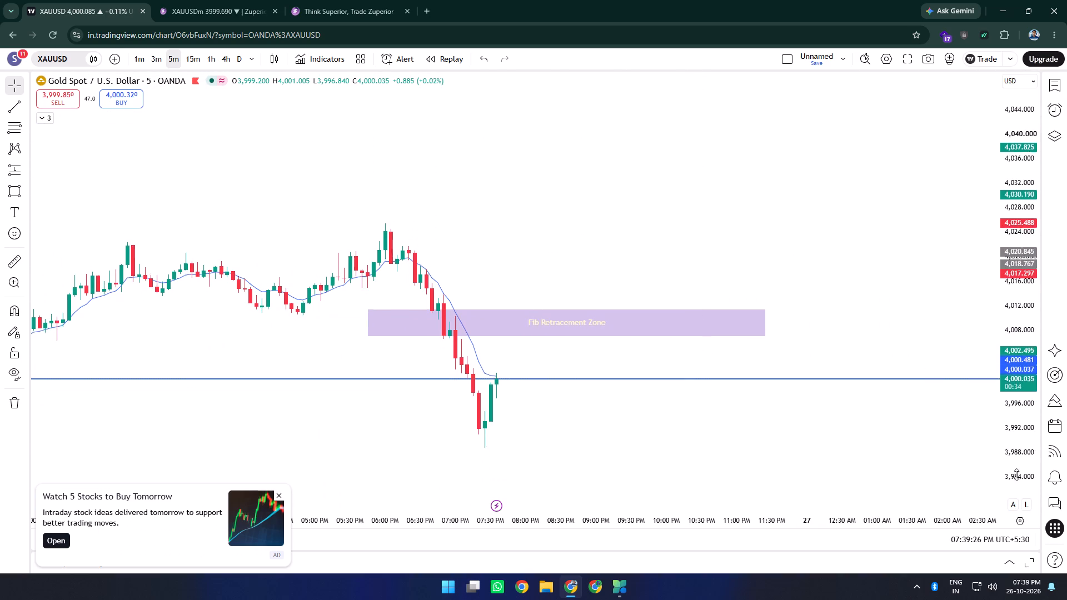
{"action": "left_click_drag", "start_coordinate": [1016, 474], "coordinate": [1001, 367]}
{"action": "scroll", "coordinate": [569, 387], "scroll_direction": "up", "scroll_amount": 2}
{"action": "left_click_drag", "start_coordinate": [522, 419], "coordinate": [532, 338]}
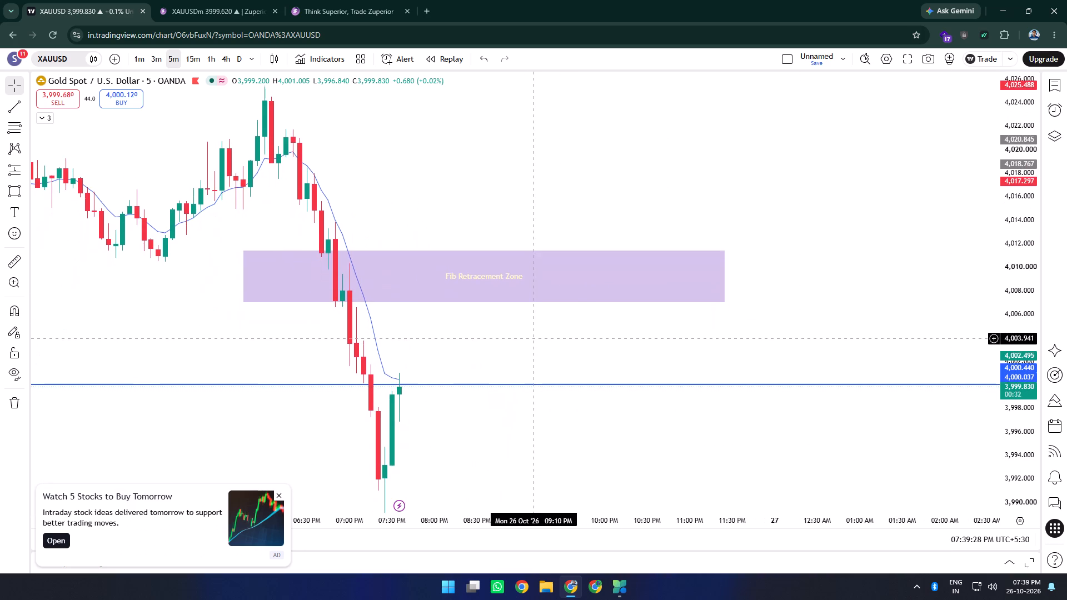
{"action": "scroll", "coordinate": [532, 338], "scroll_direction": "down", "scroll_amount": 1}
{"action": "left_click_drag", "start_coordinate": [540, 351], "coordinate": [543, 325]}
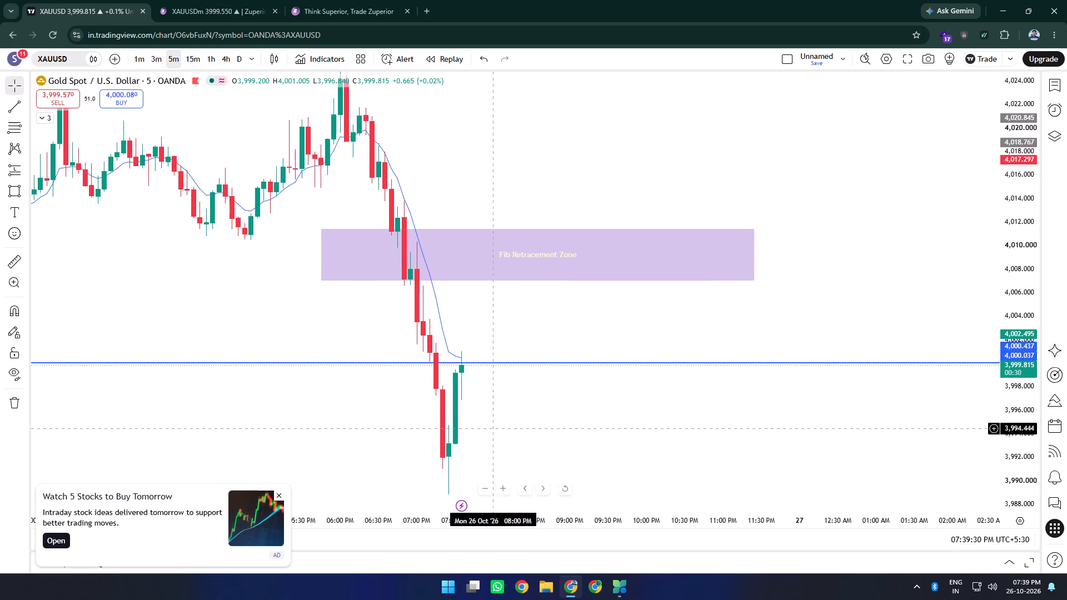
{"action": "scroll", "coordinate": [494, 427], "scroll_direction": "up", "scroll_amount": 2}
{"action": "left_click_drag", "start_coordinate": [433, 427], "coordinate": [542, 403]}
{"action": "scroll", "coordinate": [542, 403], "scroll_direction": "down", "scroll_amount": 1}
{"action": "left_click_drag", "start_coordinate": [591, 406], "coordinate": [556, 379]}
{"action": "left_click_drag", "start_coordinate": [666, 451], "coordinate": [650, 416]}
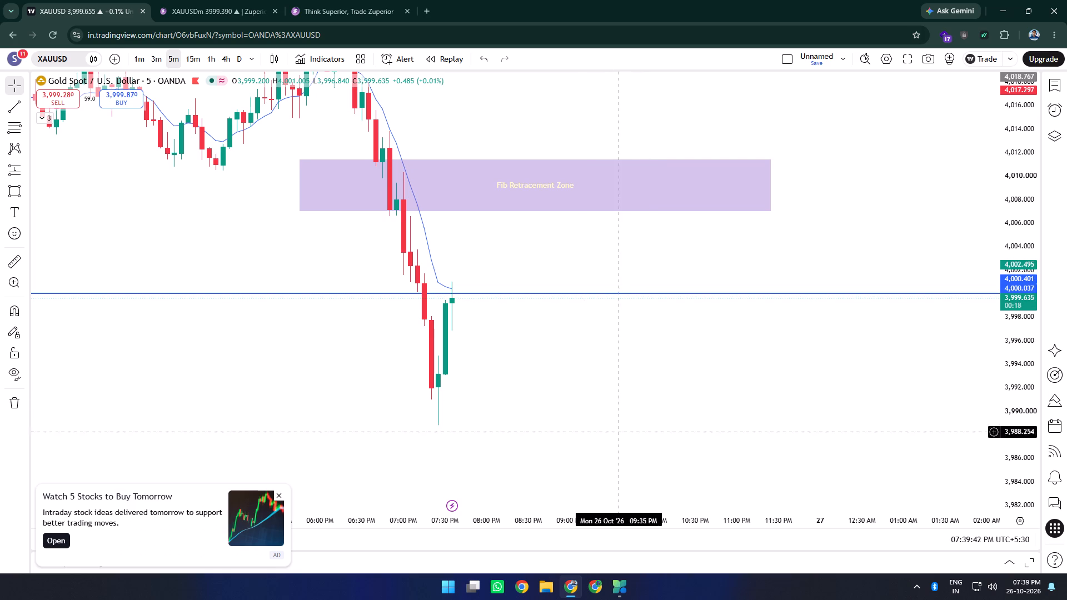
Run a PC boost in Microsoft PC Manager and dismiss its window.
{"action": "left_click", "coordinate": [620, 589]}
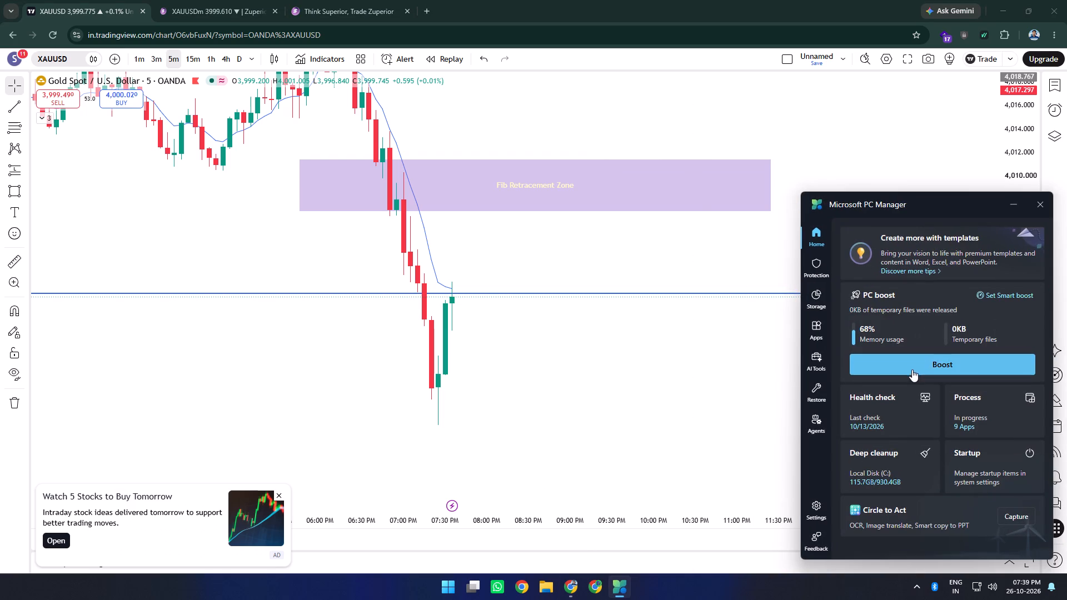
{"action": "triple_click", "coordinate": [912, 364]}
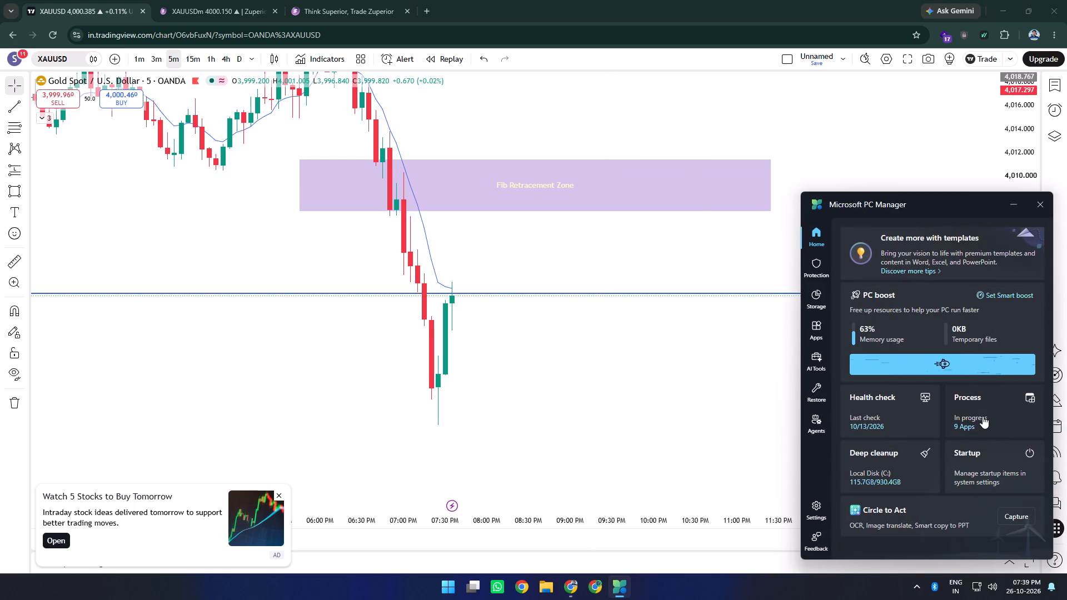
{"action": "left_click", "coordinate": [1006, 207]}
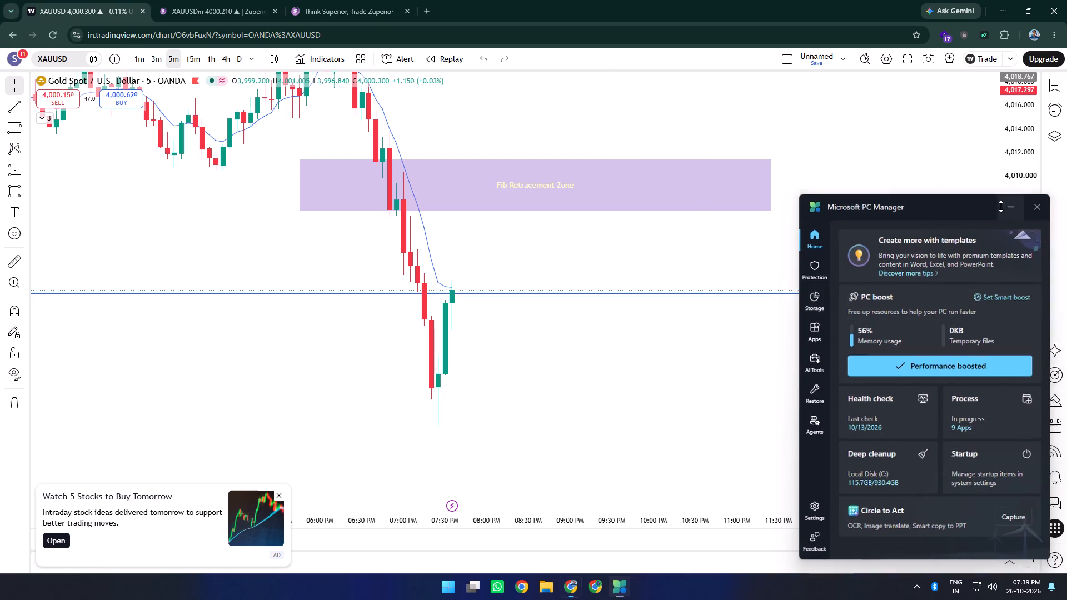
Examine the current 5-minute gold candle up to its close and the start of the following one, relative to the 4,000 line.
{"action": "left_click_drag", "start_coordinate": [683, 226], "coordinate": [653, 242]}
{"action": "scroll", "coordinate": [526, 386], "scroll_direction": "up", "scroll_amount": 1}
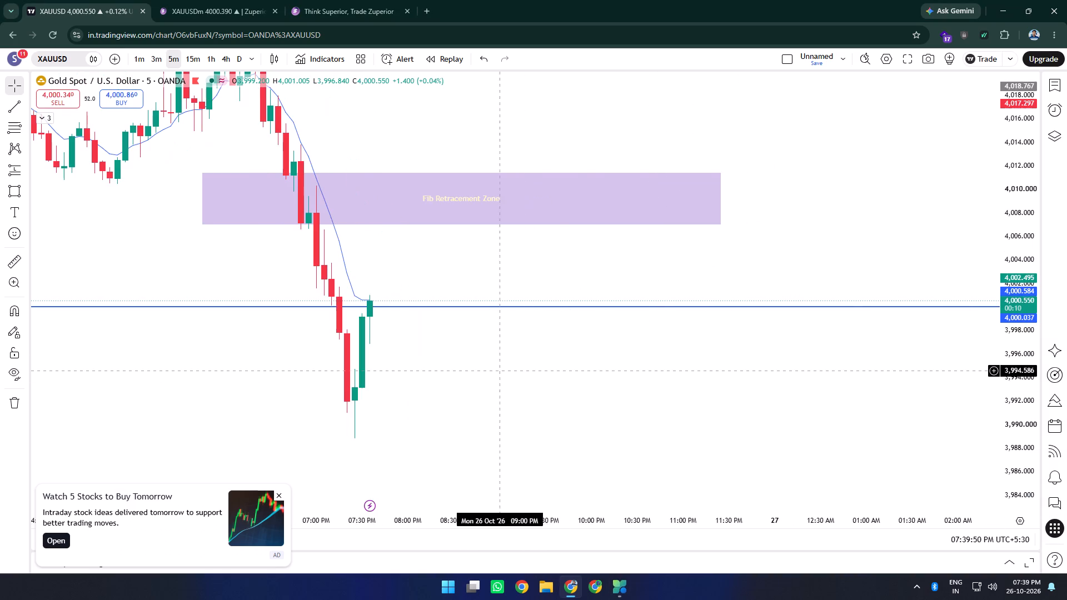
{"action": "left_click_drag", "start_coordinate": [496, 371], "coordinate": [569, 371]}
{"action": "left_click_drag", "start_coordinate": [1026, 143], "coordinate": [1035, 170]}
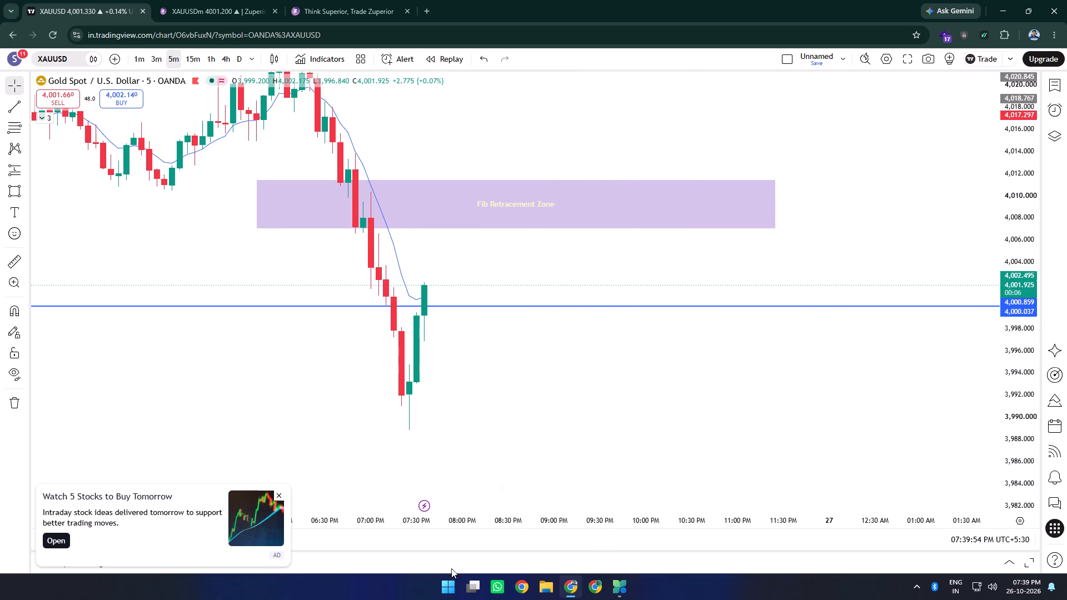
{"action": "left_click", "coordinate": [439, 592]}
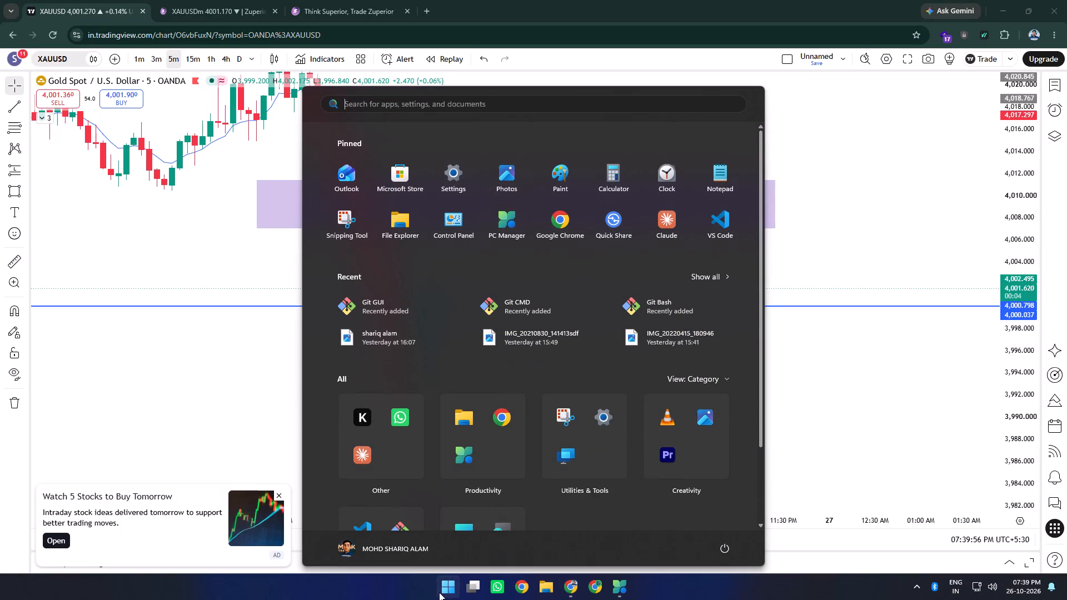
{"action": "left_click", "coordinate": [439, 592]}
{"action": "scroll", "coordinate": [449, 376], "scroll_direction": "up", "scroll_amount": 1}
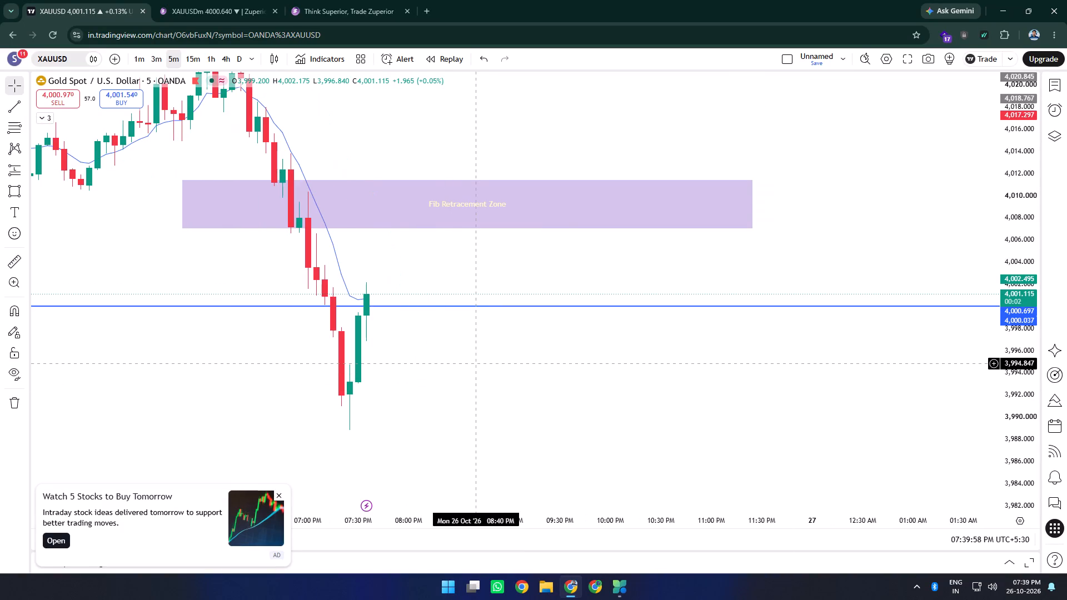
{"action": "scroll", "coordinate": [474, 363], "scroll_direction": "down", "scroll_amount": 1}
{"action": "left_click_drag", "start_coordinate": [502, 352], "coordinate": [510, 380]}
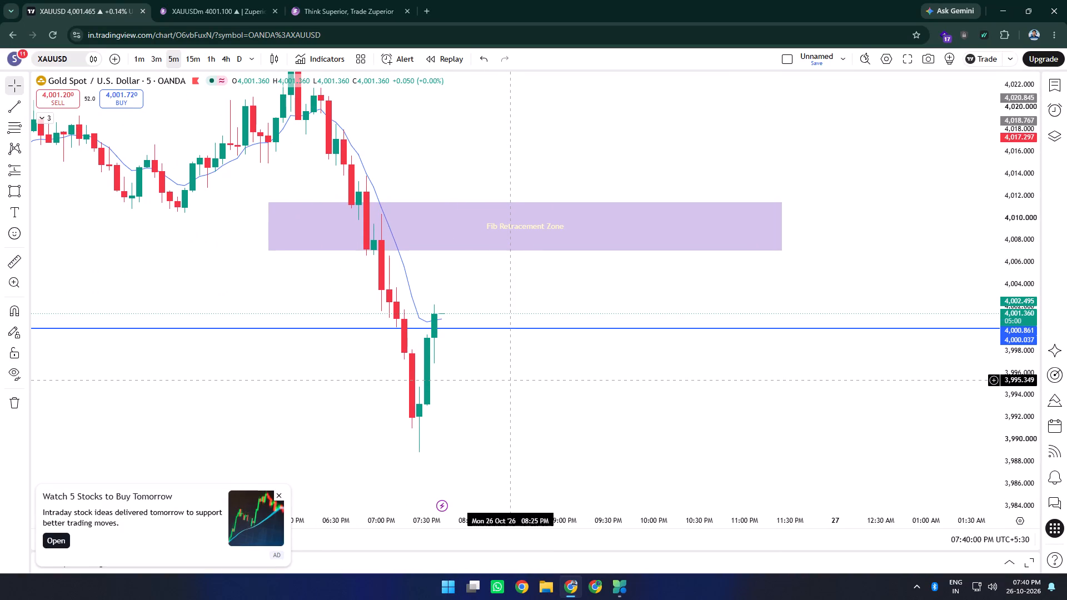
{"action": "left_click_drag", "start_coordinate": [515, 379], "coordinate": [539, 387]}
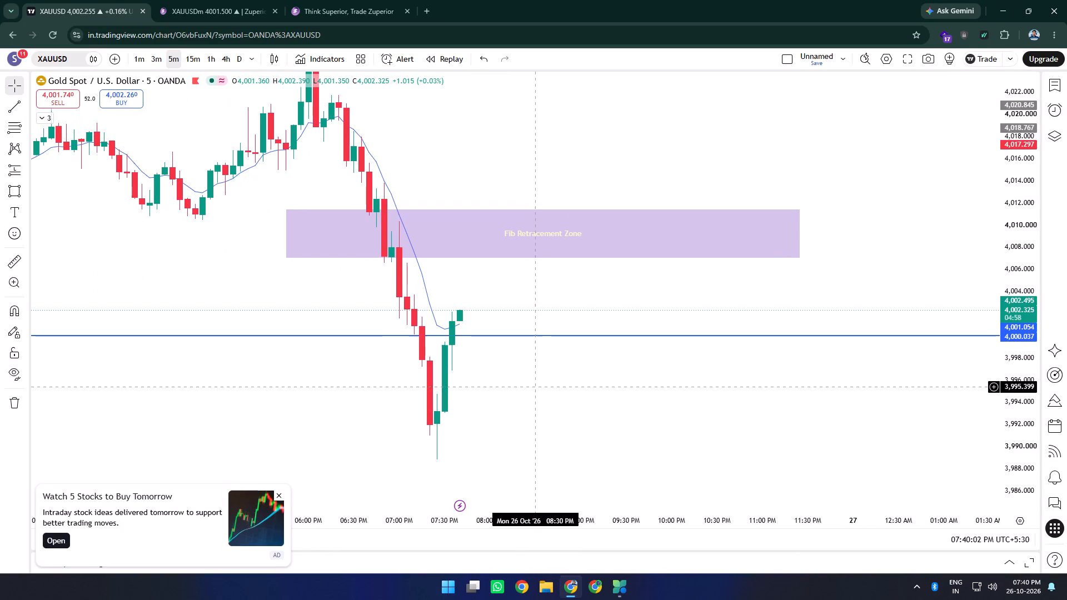
{"action": "left_click_drag", "start_coordinate": [539, 387], "coordinate": [539, 368]}
Switch the gold chart to the 15-minute timeframe.
{"action": "left_click", "coordinate": [191, 59]}
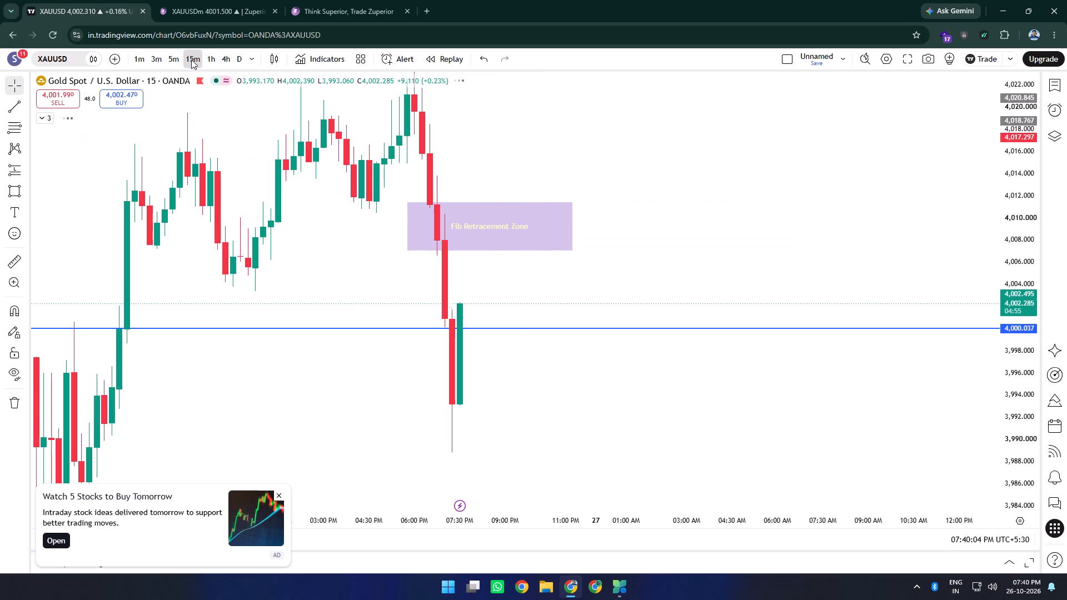
Examine the 15-minute gold candles from the earlier consolidation box through the Fib Retracement Zone to the latest rebound around the 4,000 line.
{"action": "scroll", "coordinate": [496, 280], "scroll_direction": "down", "scroll_amount": 1}
{"action": "left_click_drag", "start_coordinate": [711, 269], "coordinate": [705, 278]}
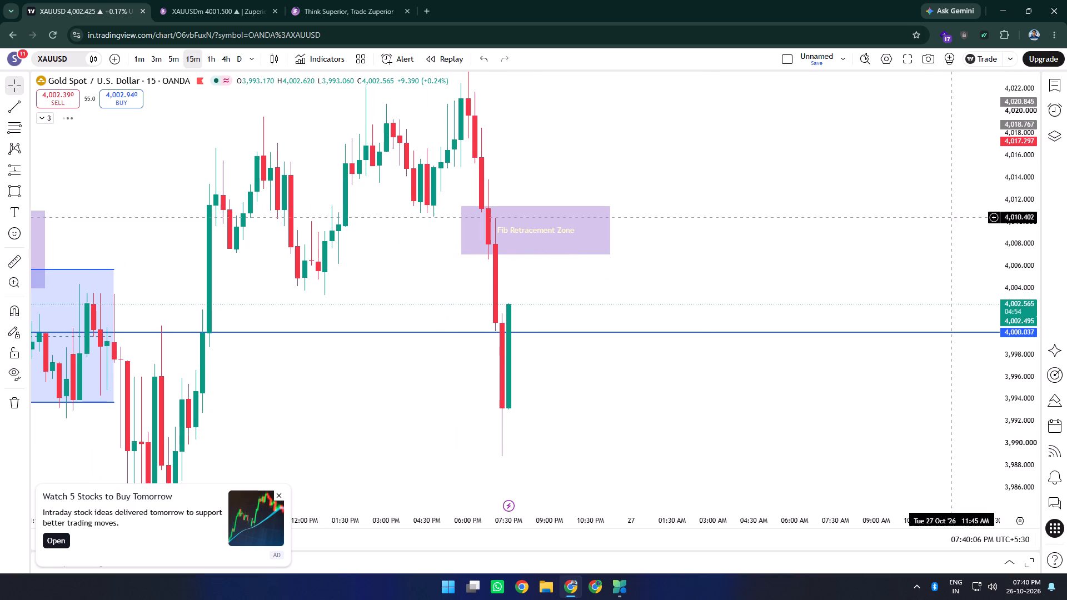
{"action": "left_click_drag", "start_coordinate": [1016, 134], "coordinate": [1021, 226]}
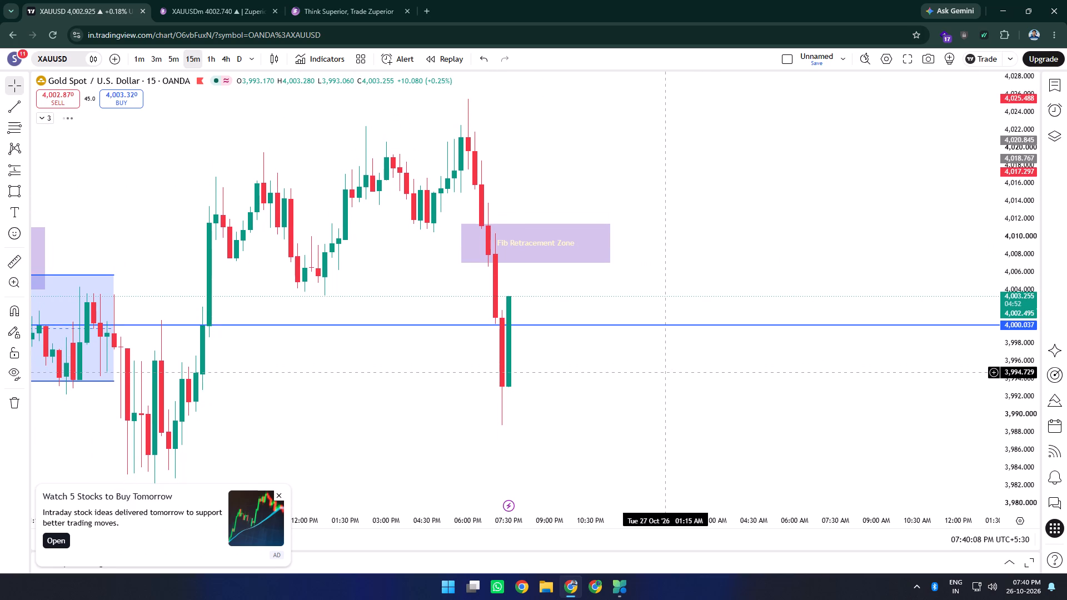
{"action": "left_click_drag", "start_coordinate": [667, 372], "coordinate": [785, 329]}
{"action": "scroll", "coordinate": [762, 314], "scroll_direction": "down", "scroll_amount": 3}
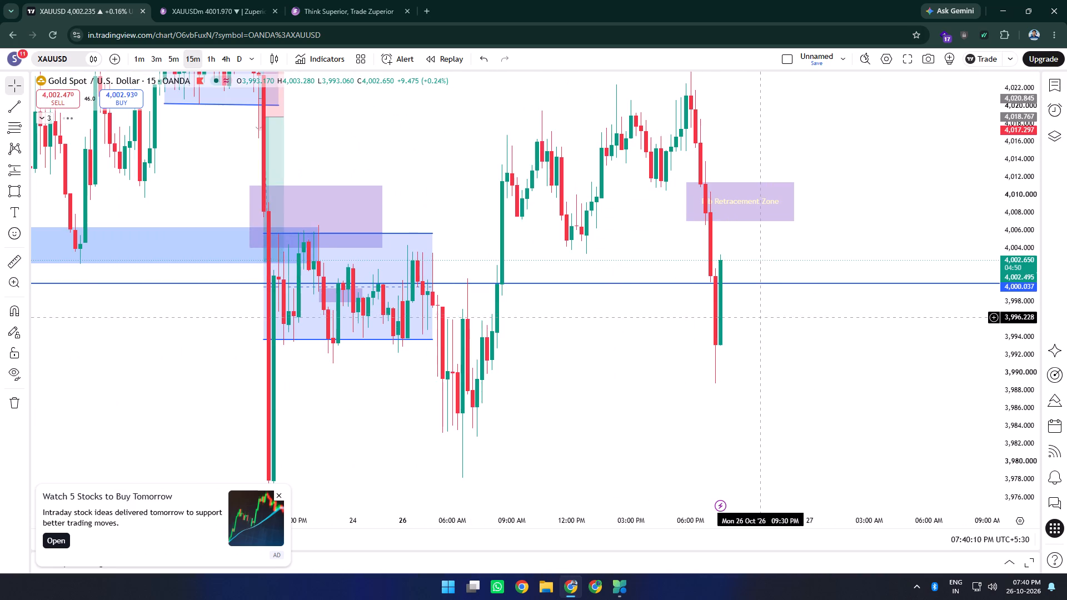
{"action": "left_click_drag", "start_coordinate": [790, 399], "coordinate": [650, 395]}
{"action": "scroll", "coordinate": [366, 383], "scroll_direction": "up", "scroll_amount": 5}
{"action": "left_click_drag", "start_coordinate": [247, 379], "coordinate": [257, 384]}
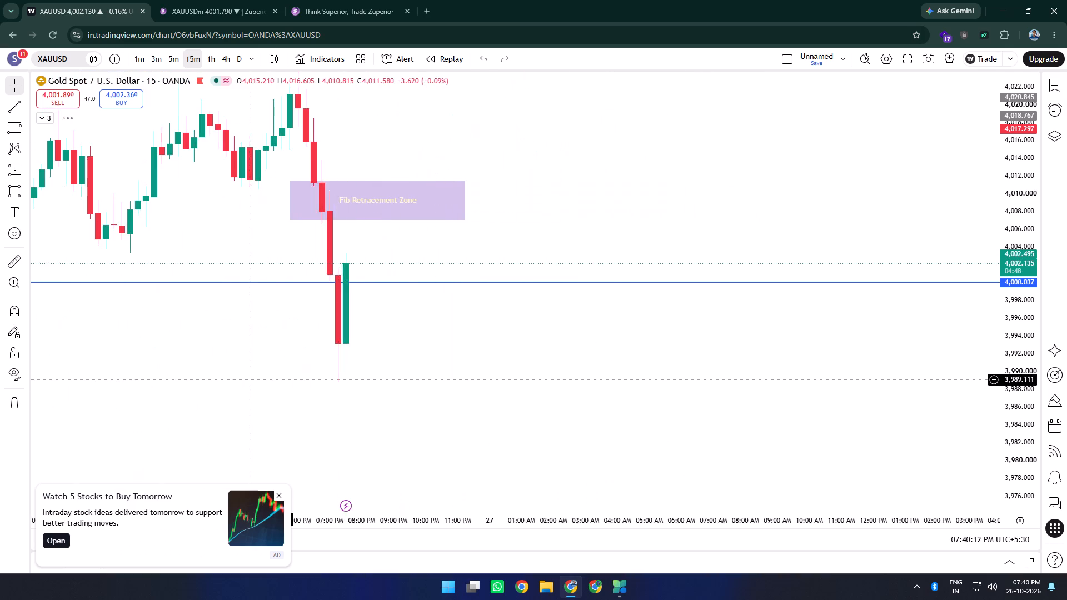
{"action": "left_click_drag", "start_coordinate": [257, 384], "coordinate": [453, 397]}
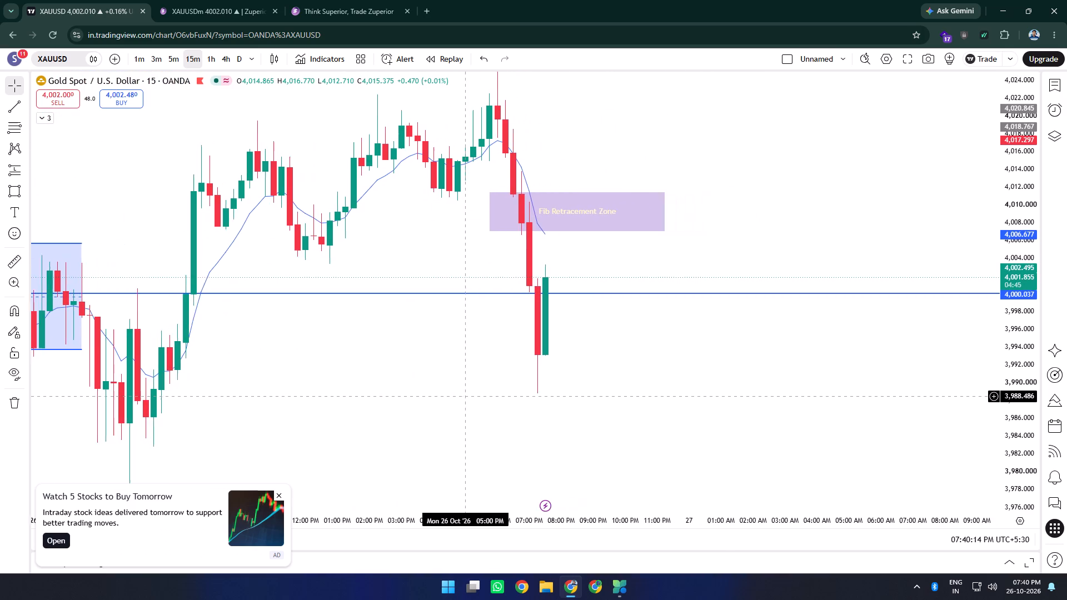
{"action": "left_click_drag", "start_coordinate": [453, 397], "coordinate": [417, 398]}
{"action": "left_click_drag", "start_coordinate": [417, 398], "coordinate": [486, 408]}
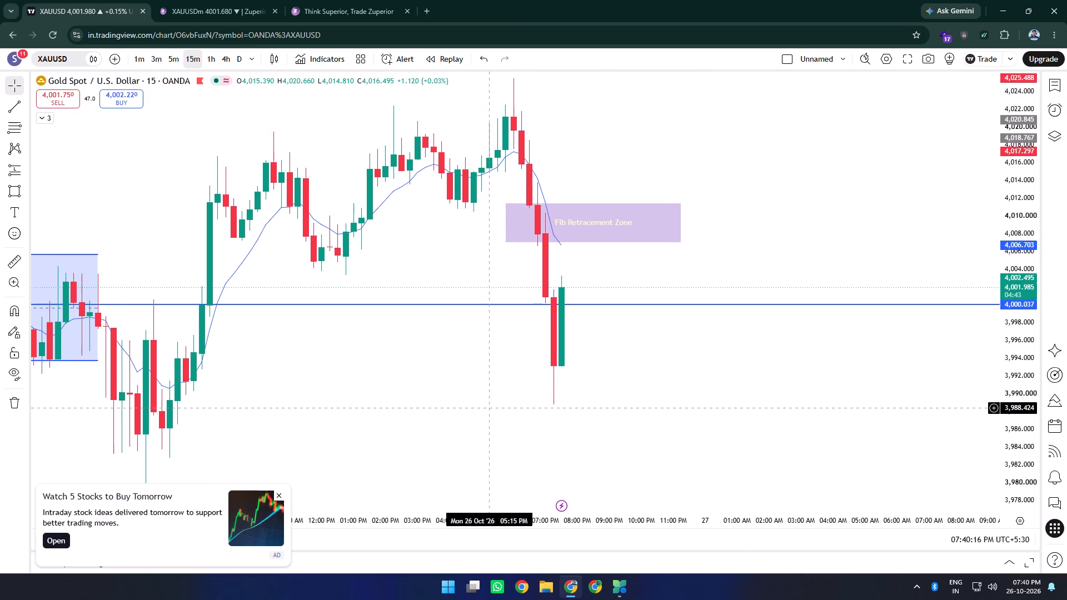
{"action": "left_click_drag", "start_coordinate": [486, 408], "coordinate": [487, 436]}
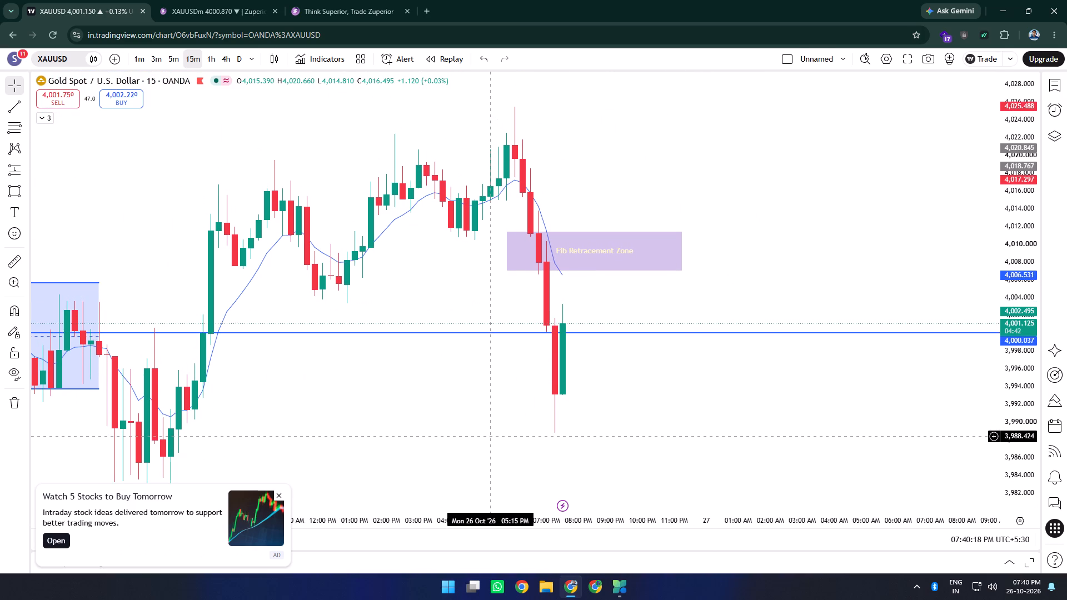
{"action": "left_click_drag", "start_coordinate": [487, 436], "coordinate": [541, 437]}
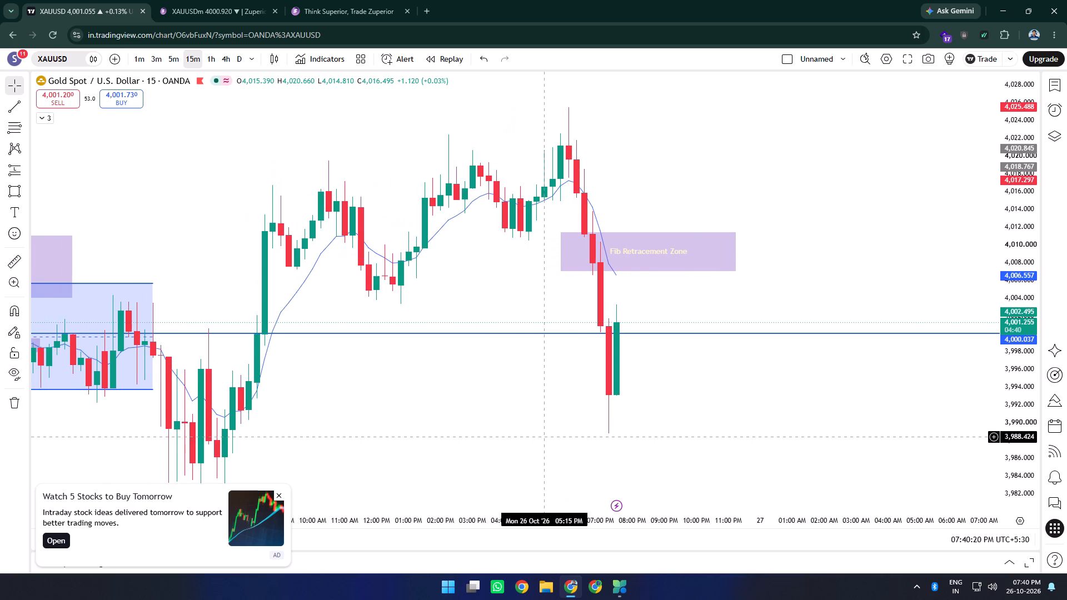
{"action": "left_click_drag", "start_coordinate": [541, 437], "coordinate": [432, 435]}
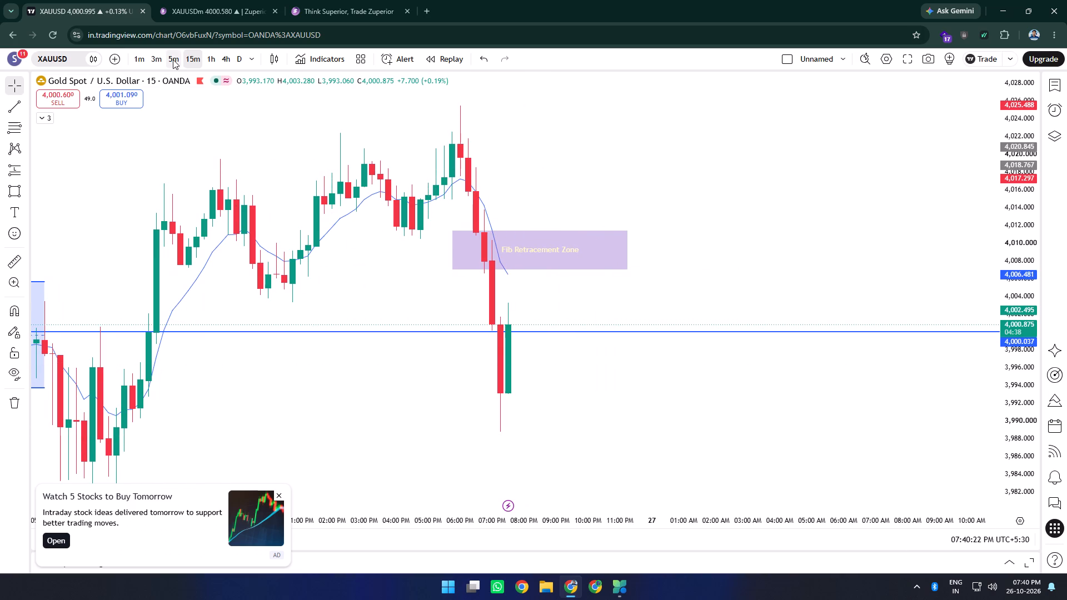
Switch the gold chart to the 5-minute timeframe.
{"action": "left_click", "coordinate": [173, 59]}
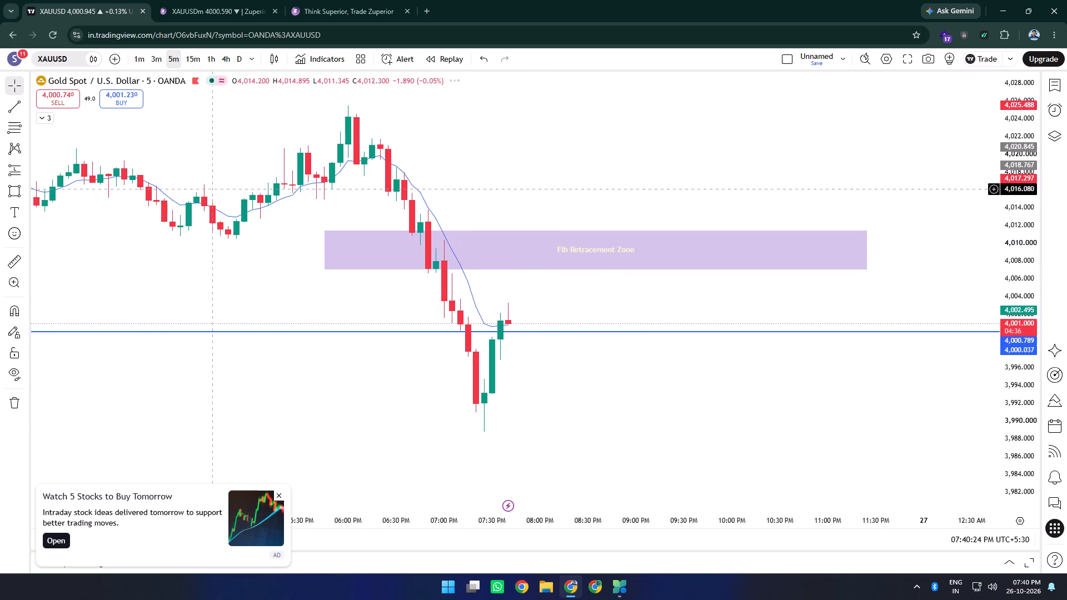
Examine the 5-minute gold candles from the recent high to the current candle, relative to the Fib Retracement Zone and the 4,000 line.
{"action": "left_click_drag", "start_coordinate": [1021, 431], "coordinate": [1014, 333]}
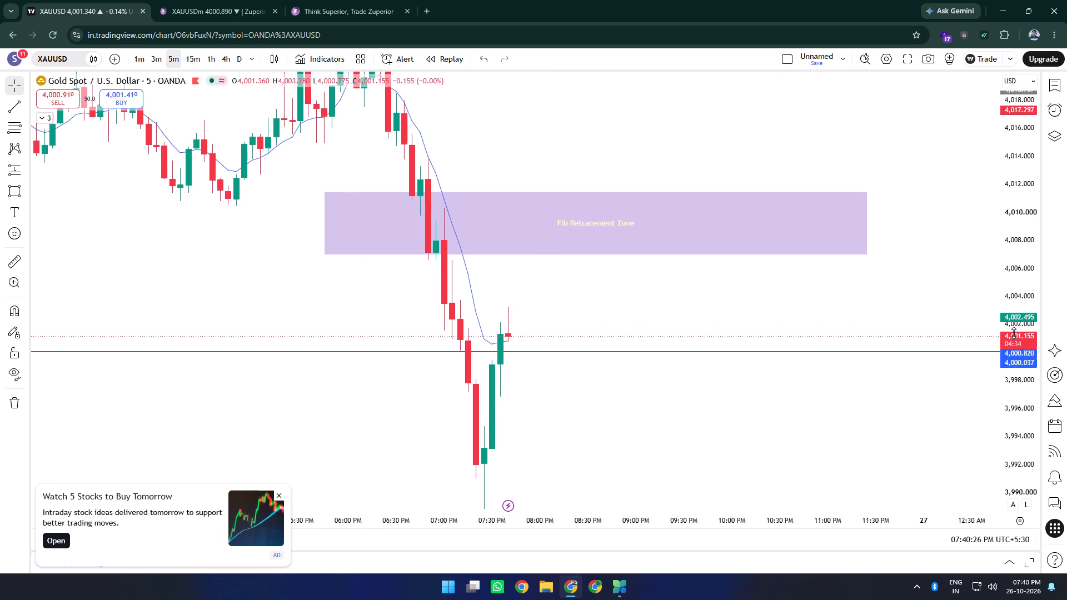
{"action": "left_click_drag", "start_coordinate": [1014, 333], "coordinate": [1031, 389]}
{"action": "scroll", "coordinate": [836, 289], "scroll_direction": "up", "scroll_amount": 2}
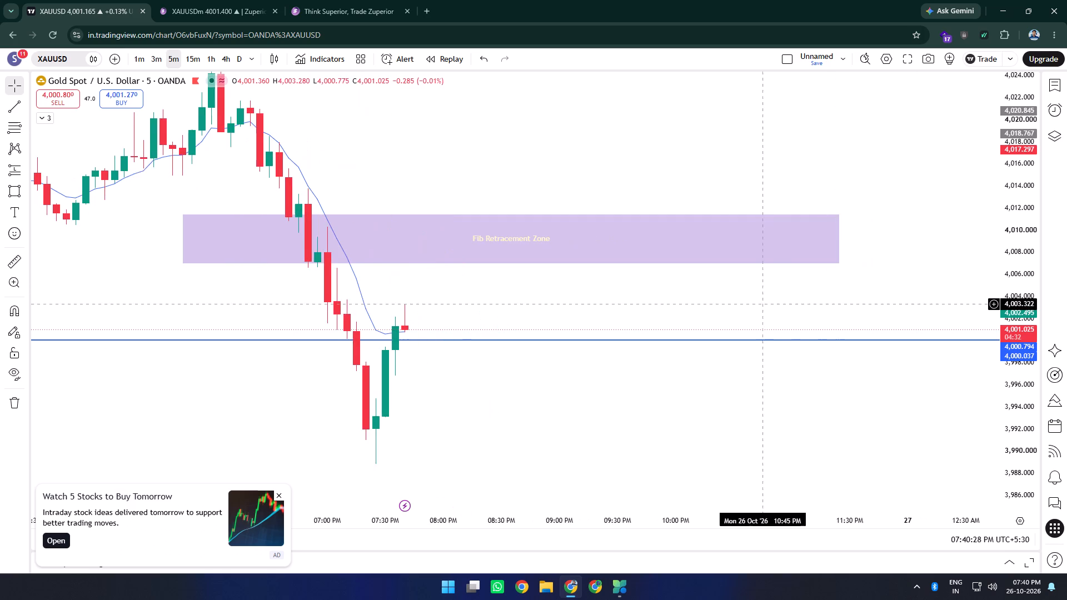
{"action": "left_click_drag", "start_coordinate": [761, 304], "coordinate": [740, 348]}
{"action": "scroll", "coordinate": [738, 343], "scroll_direction": "down", "scroll_amount": 3}
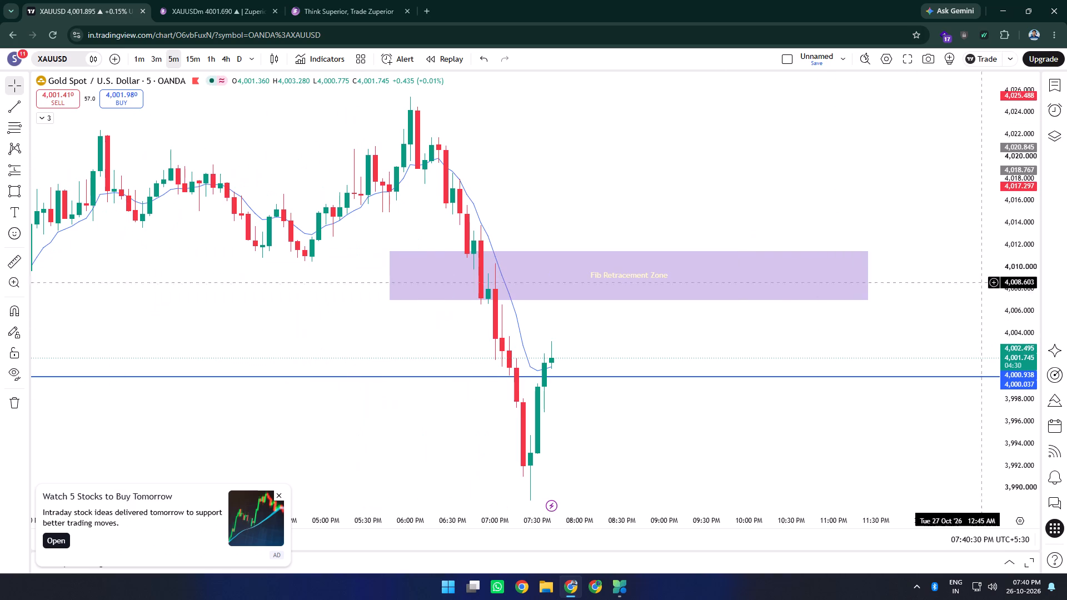
{"action": "left_click_drag", "start_coordinate": [1020, 175], "coordinate": [1025, 251]}
{"action": "scroll", "coordinate": [903, 229], "scroll_direction": "down", "scroll_amount": 1}
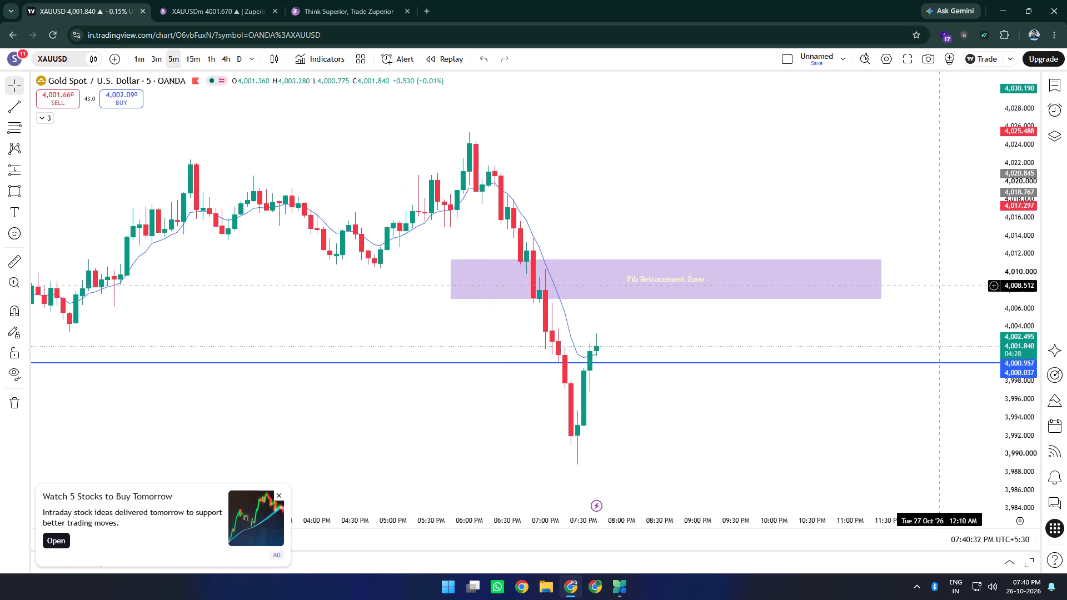
{"action": "left_click_drag", "start_coordinate": [938, 286], "coordinate": [928, 296]}
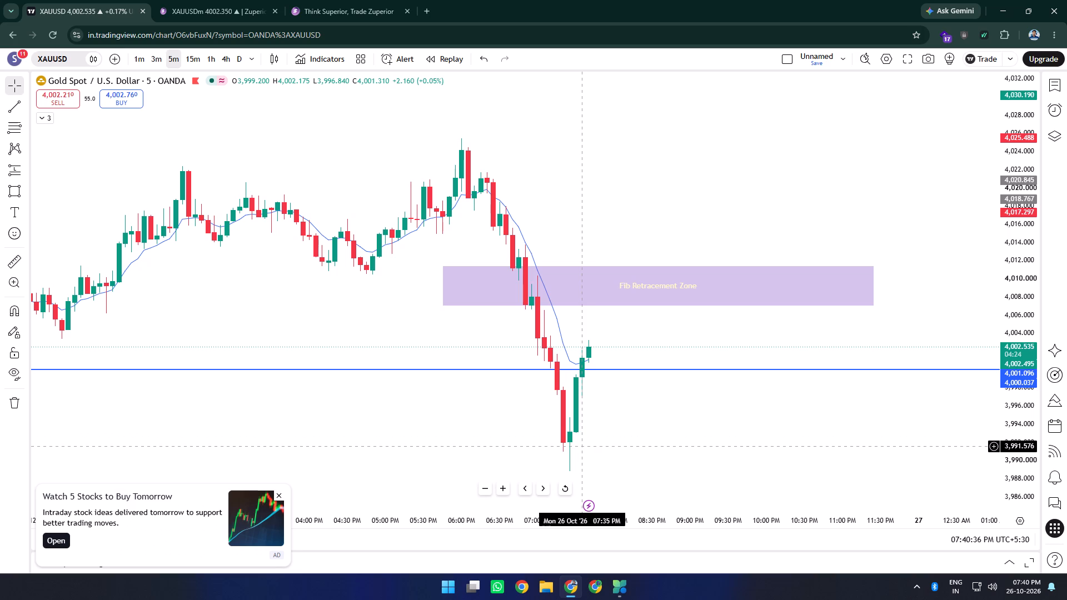
{"action": "left_click_drag", "start_coordinate": [670, 416], "coordinate": [615, 392]}
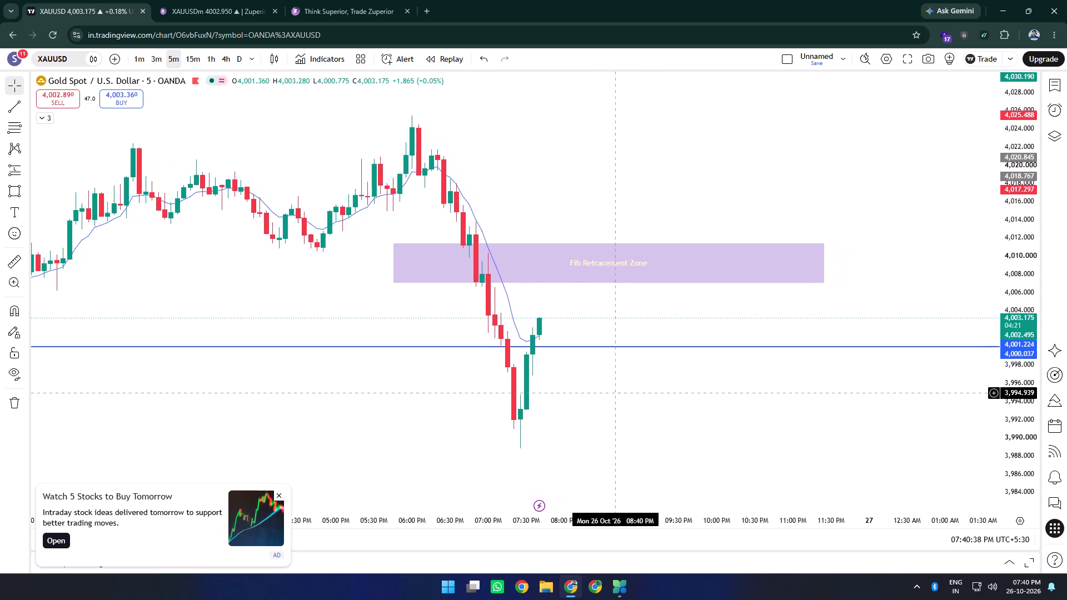
{"action": "left_click_drag", "start_coordinate": [615, 392], "coordinate": [613, 391]}
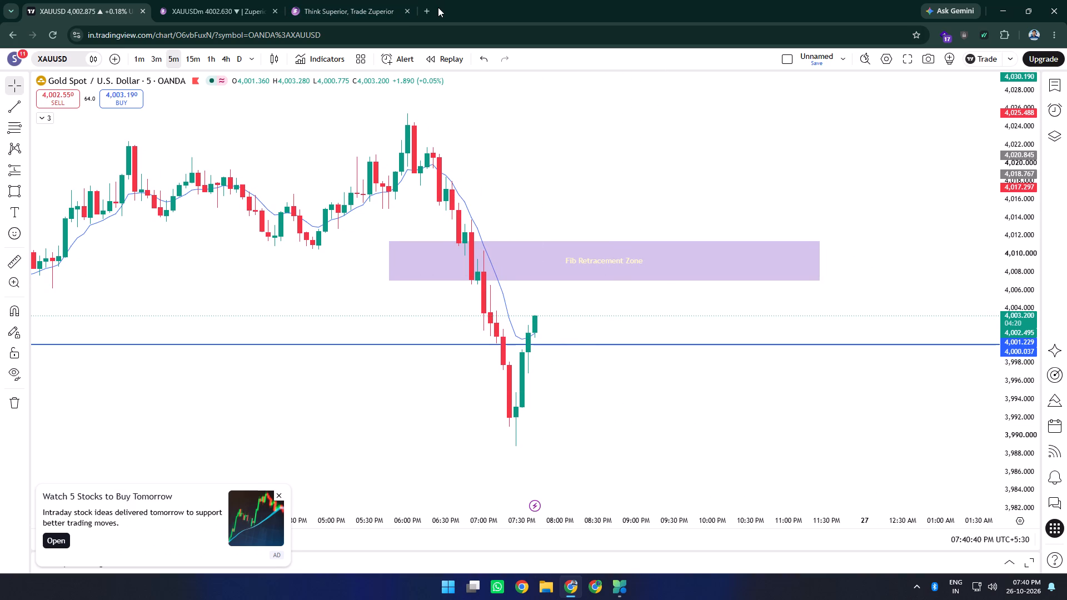
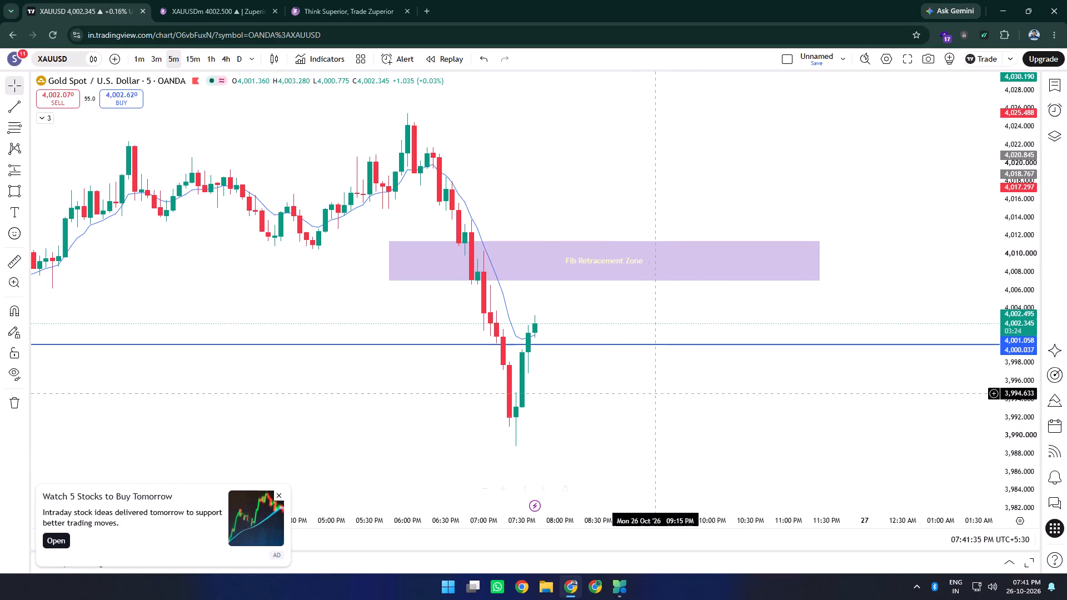
Switch the gold chart to the 15-minute timeframe.
{"action": "scroll", "coordinate": [668, 405], "scroll_direction": "down", "scroll_amount": 2}
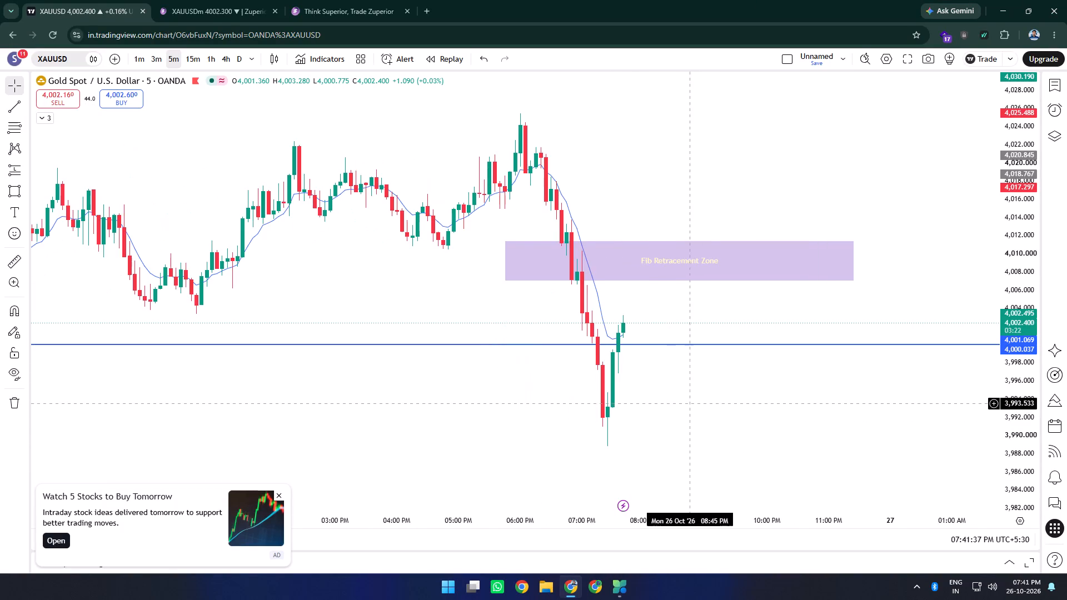
{"action": "left_click_drag", "start_coordinate": [708, 407], "coordinate": [577, 371]}
{"action": "scroll", "coordinate": [554, 360], "scroll_direction": "down", "scroll_amount": 2}
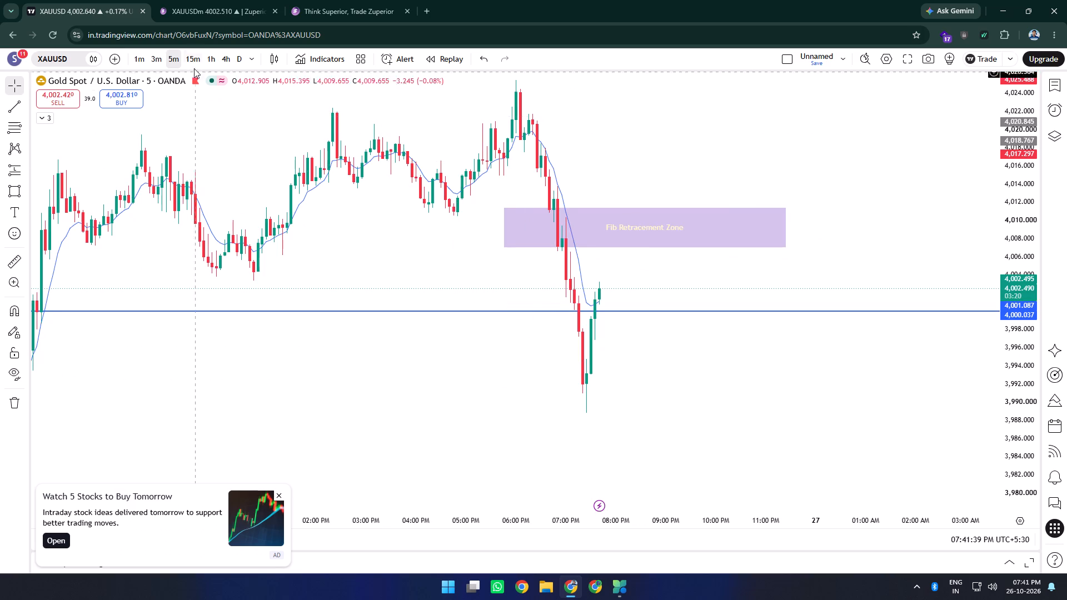
{"action": "left_click", "coordinate": [195, 62]}
Draw a rectangular zone from about 3,989.2 at 06:45 AM on 26 Oct to about 3,985.9 at 01:45 AM on 27 Oct.
{"action": "left_click_drag", "start_coordinate": [1016, 137], "coordinate": [1015, 266]}
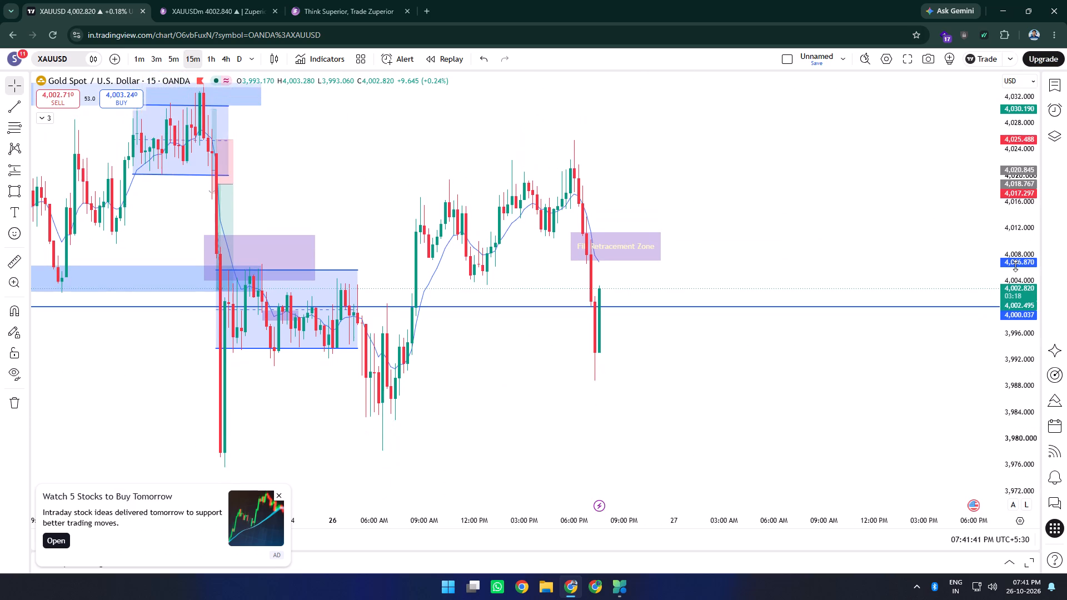
{"action": "left_click_drag", "start_coordinate": [1015, 266], "coordinate": [1015, 279]}
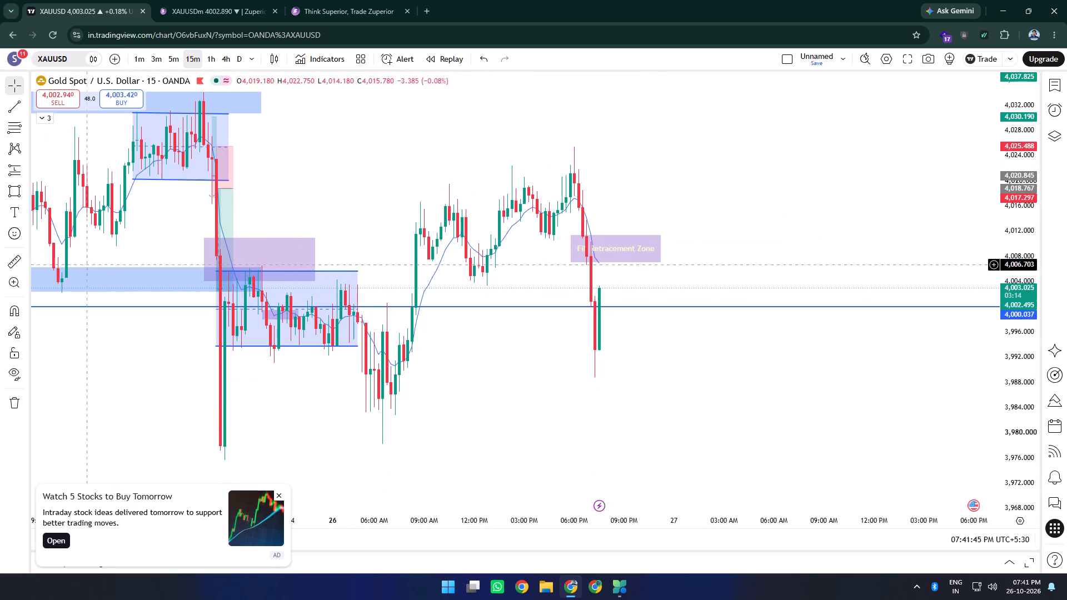
{"action": "left_click", "coordinate": [14, 191]}
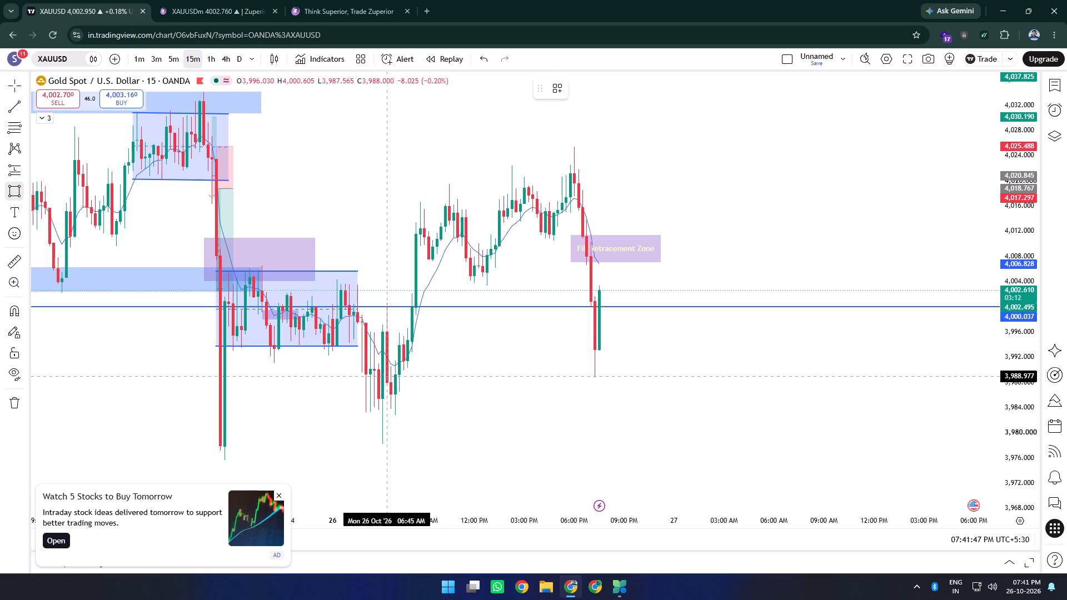
{"action": "left_click", "coordinate": [388, 374]}
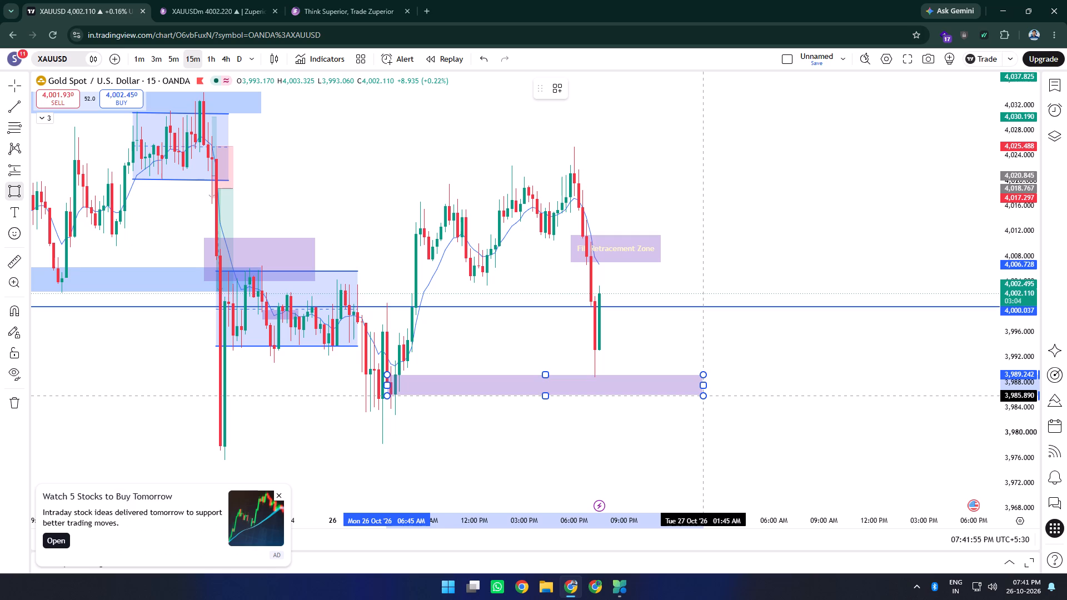
{"action": "left_click", "coordinate": [705, 396]}
Examine the 15-minute gold structure around the new lower zone, the Fib Retracement Zone, the earlier consolidation boxes and the blue zone near 3,950.
{"action": "scroll", "coordinate": [672, 461], "scroll_direction": "down", "scroll_amount": 1}
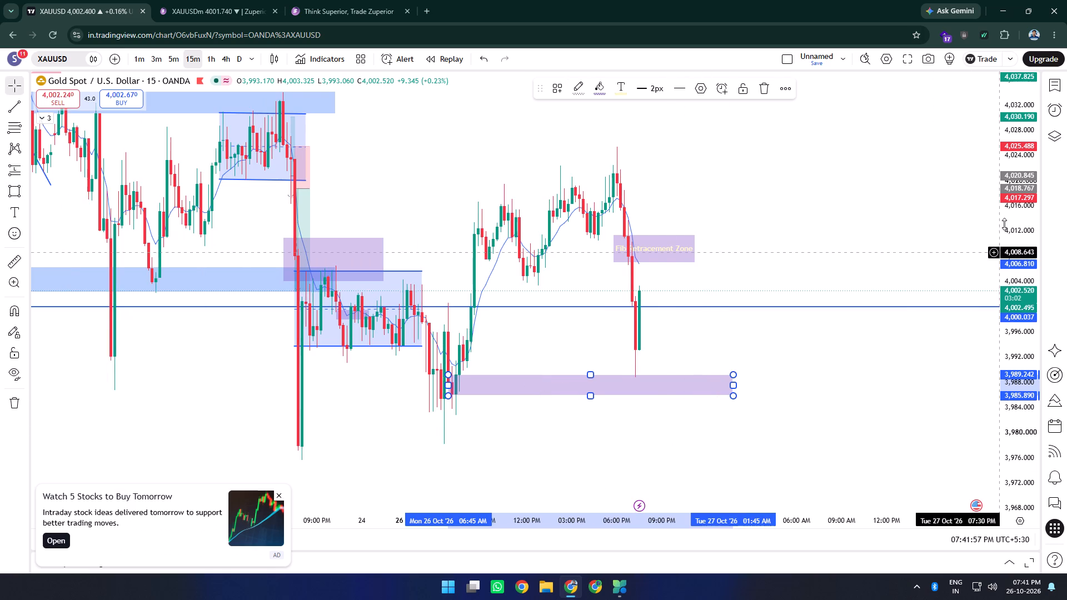
{"action": "left_click_drag", "start_coordinate": [1015, 174], "coordinate": [1023, 366]}
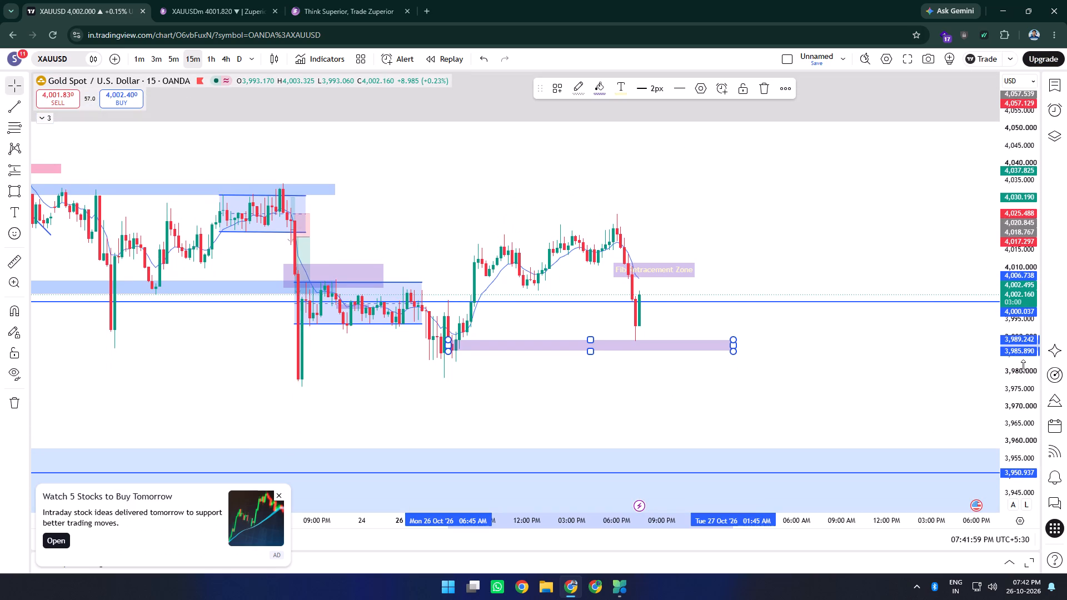
{"action": "left_click_drag", "start_coordinate": [1023, 366], "coordinate": [1023, 376]}
{"action": "scroll", "coordinate": [539, 376], "scroll_direction": "down", "scroll_amount": 4}
{"action": "left_click_drag", "start_coordinate": [749, 398], "coordinate": [528, 394]}
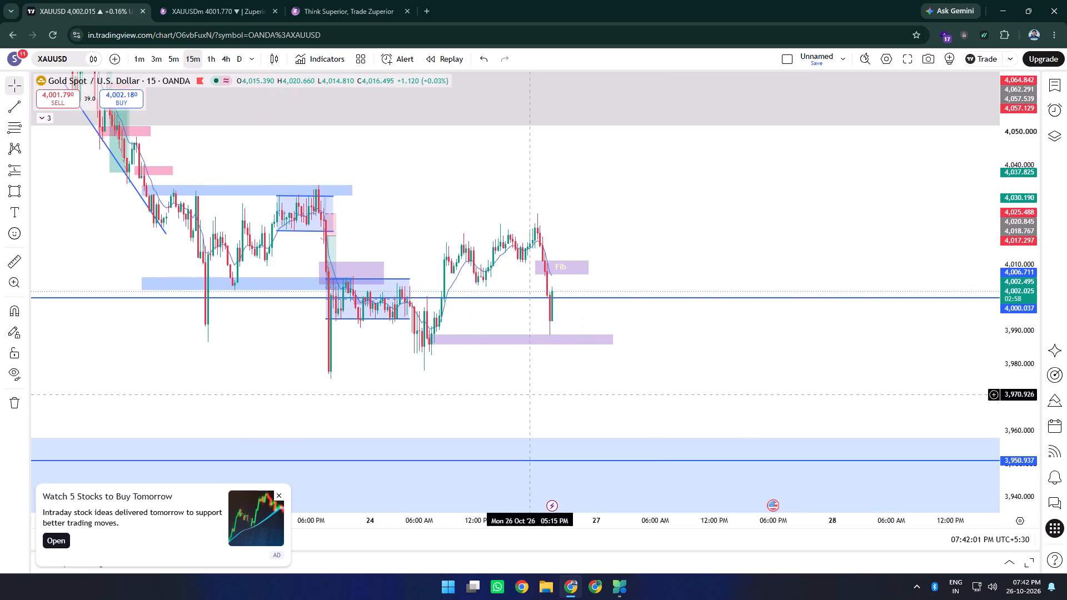
{"action": "left_click_drag", "start_coordinate": [528, 394], "coordinate": [485, 387]}
{"action": "scroll", "coordinate": [505, 370], "scroll_direction": "up", "scroll_amount": 2}
{"action": "scroll", "coordinate": [407, 381], "scroll_direction": "up", "scroll_amount": 2}
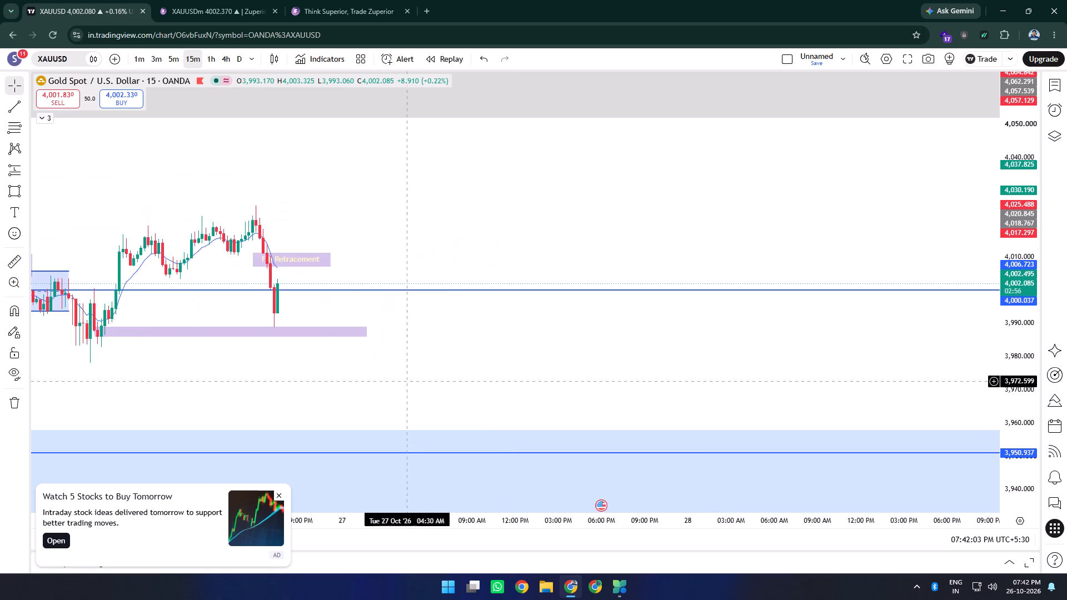
{"action": "left_click_drag", "start_coordinate": [331, 384], "coordinate": [632, 397]}
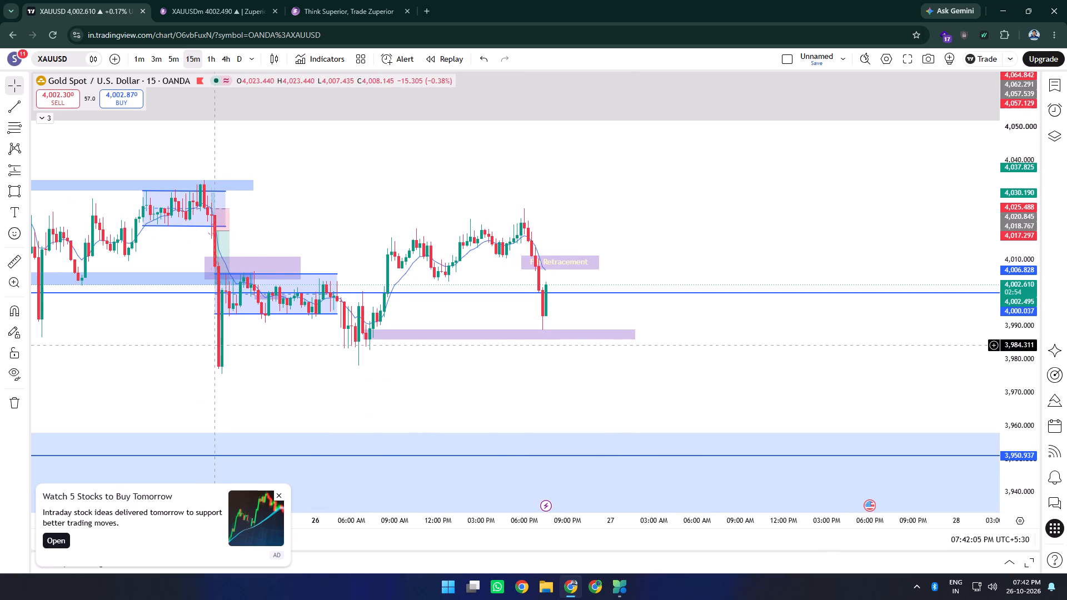
{"action": "left_click_drag", "start_coordinate": [490, 378], "coordinate": [491, 398]}
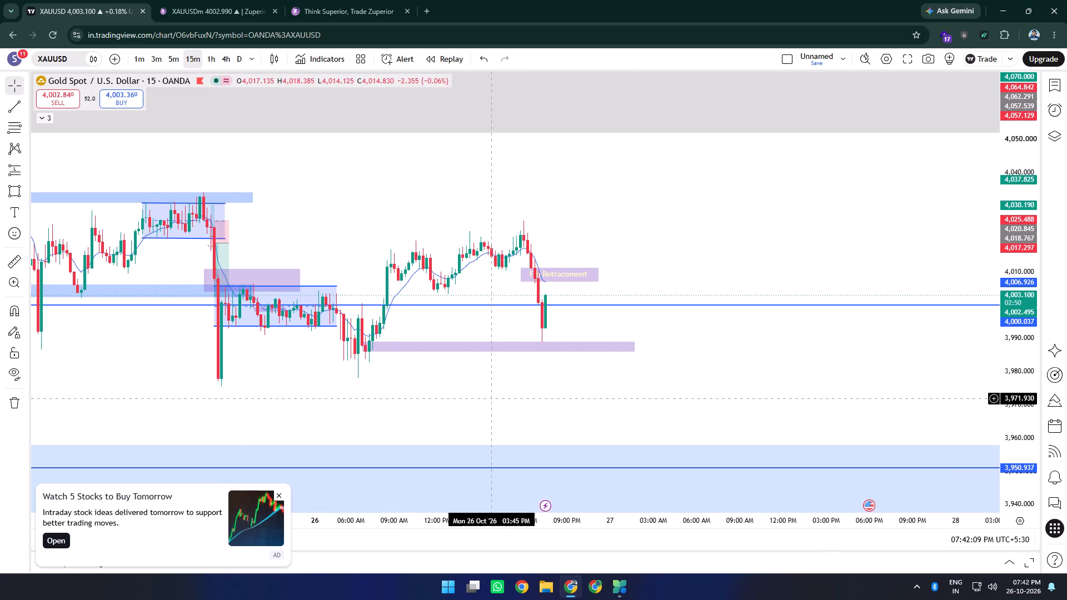
{"action": "left_click_drag", "start_coordinate": [675, 389], "coordinate": [607, 393]}
{"action": "left_click_drag", "start_coordinate": [1016, 381], "coordinate": [1017, 256]}
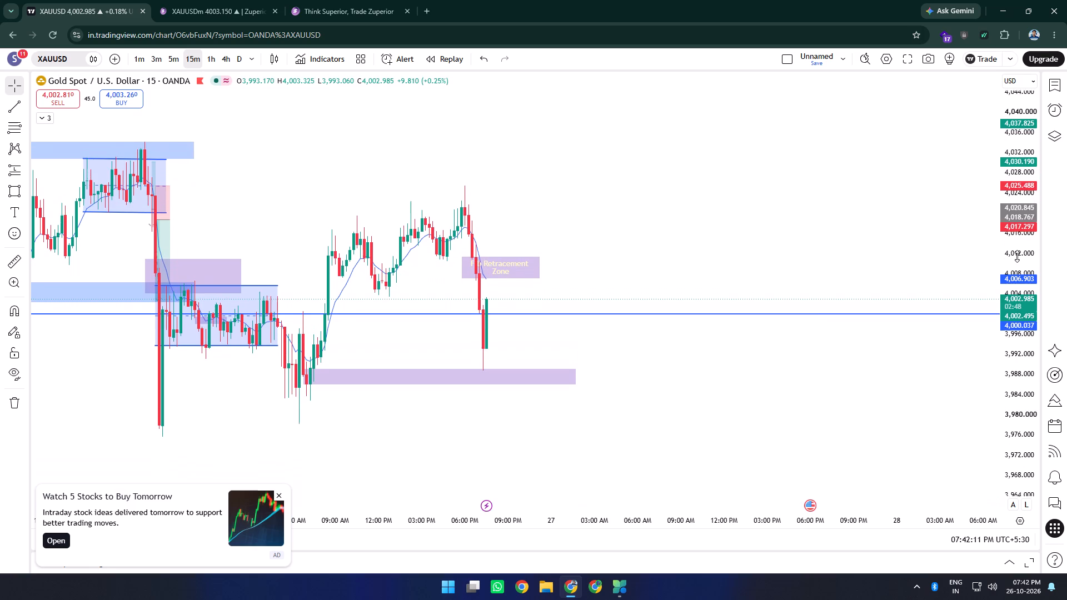
{"action": "left_click_drag", "start_coordinate": [1017, 256], "coordinate": [1016, 269]}
{"action": "scroll", "coordinate": [636, 427], "scroll_direction": "up", "scroll_amount": 3}
{"action": "left_click_drag", "start_coordinate": [456, 422], "coordinate": [614, 424]}
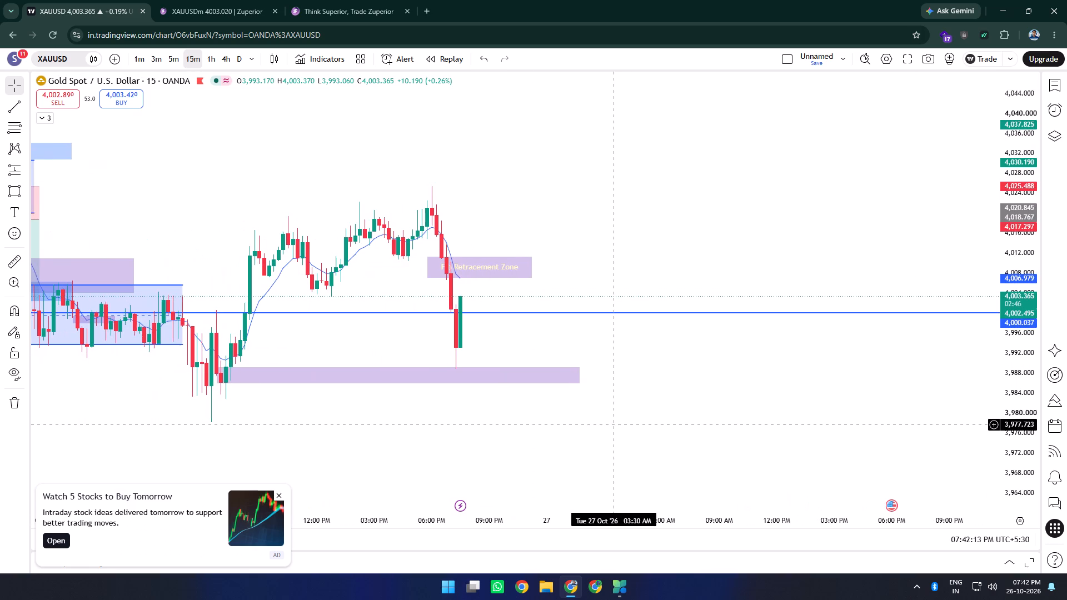
{"action": "left_click_drag", "start_coordinate": [614, 424], "coordinate": [630, 443]}
Check the gold price structure on the 1-hour timeframe against the lower purple zone and the 4,000 line.
{"action": "left_click", "coordinate": [212, 62]}
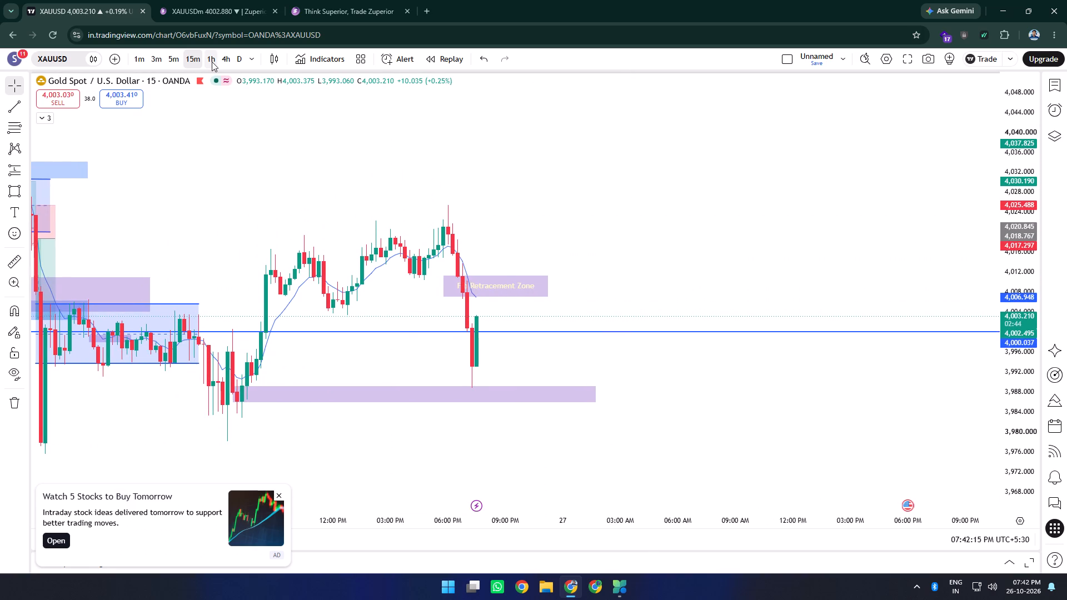
{"action": "left_click_drag", "start_coordinate": [1025, 122], "coordinate": [1026, 278]}
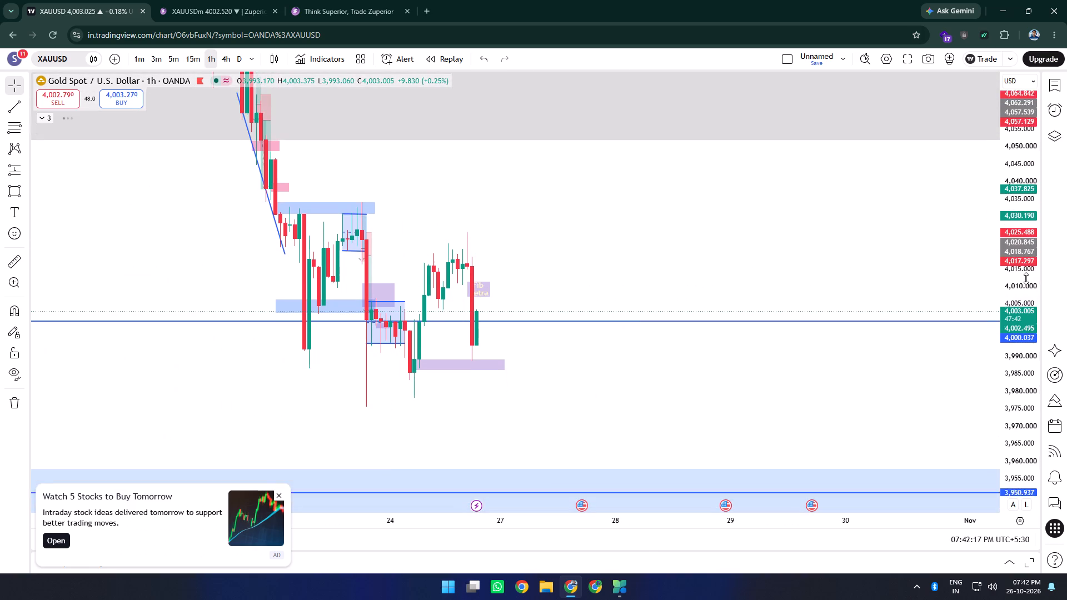
{"action": "left_click_drag", "start_coordinate": [1026, 278], "coordinate": [1026, 320]}
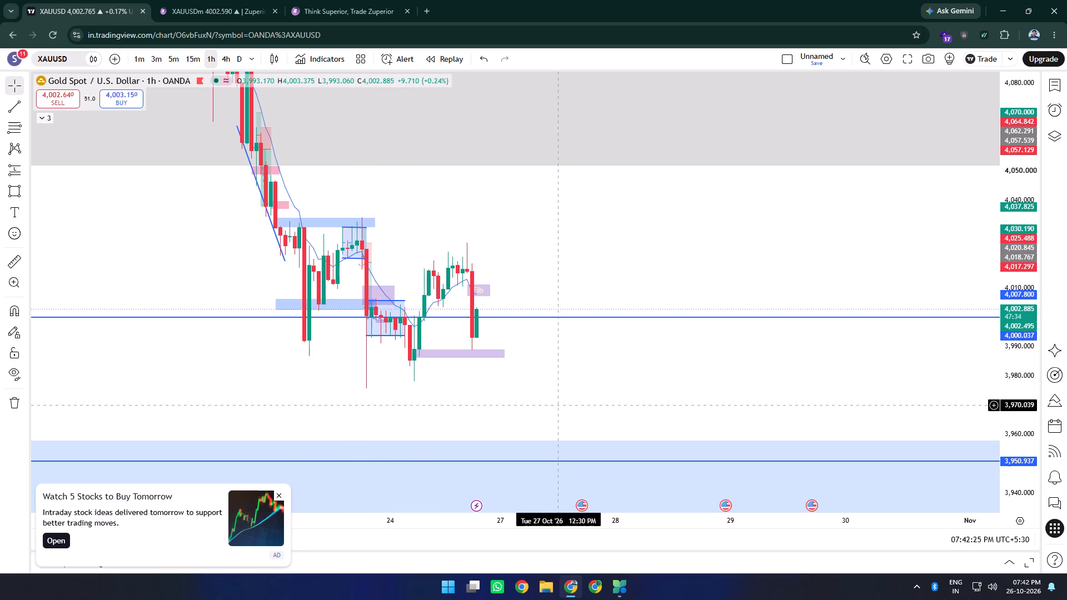
{"action": "scroll", "coordinate": [542, 385], "scroll_direction": "up", "scroll_amount": 1}
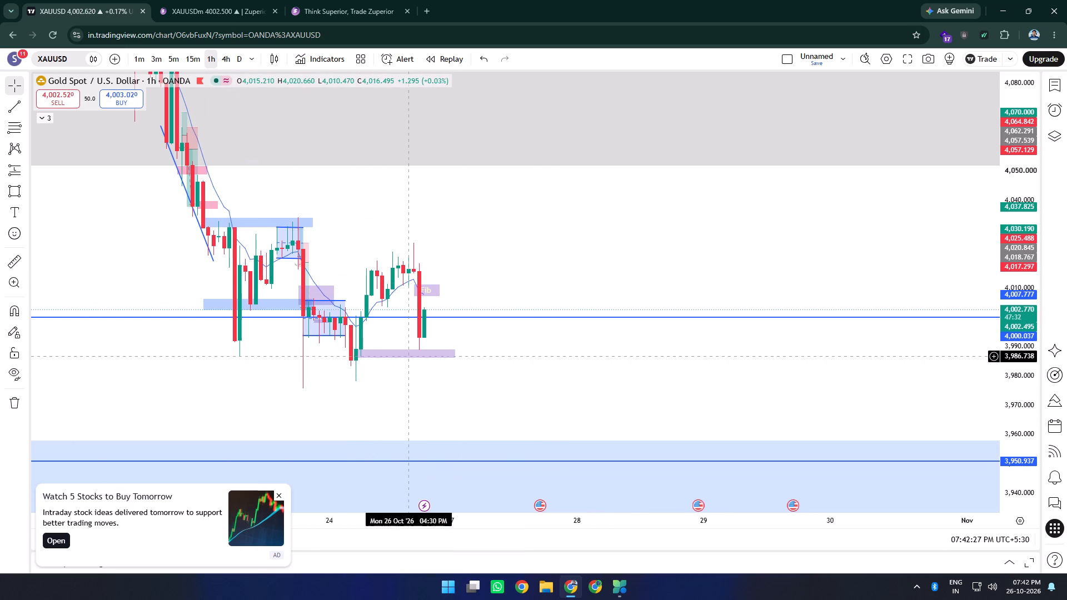
{"action": "left_click_drag", "start_coordinate": [467, 398], "coordinate": [473, 406]}
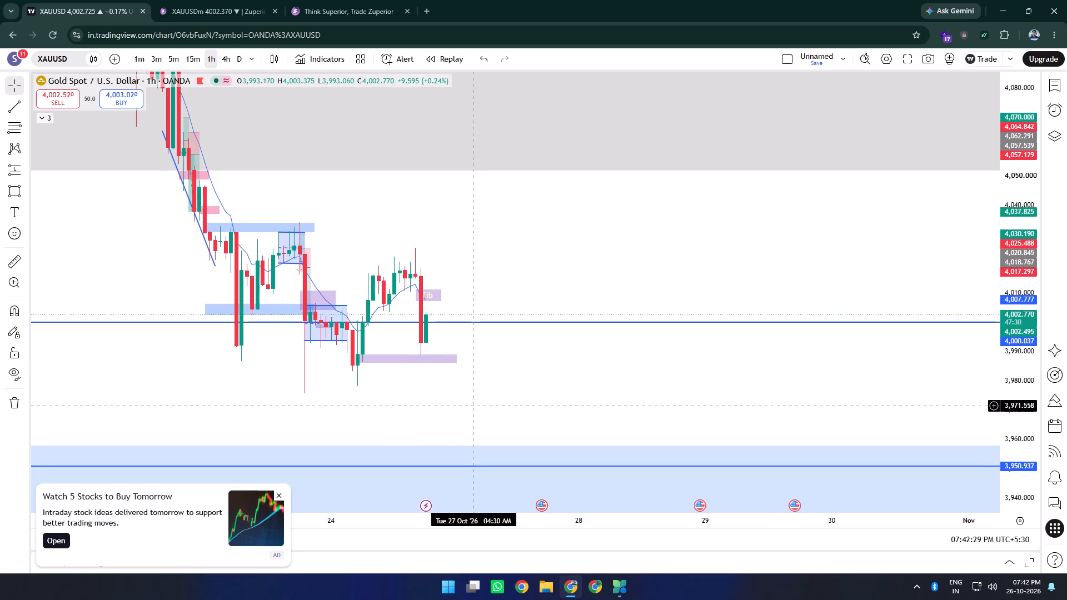
Switch the gold chart to the 5-minute timeframe.
{"action": "left_click", "coordinate": [174, 62]}
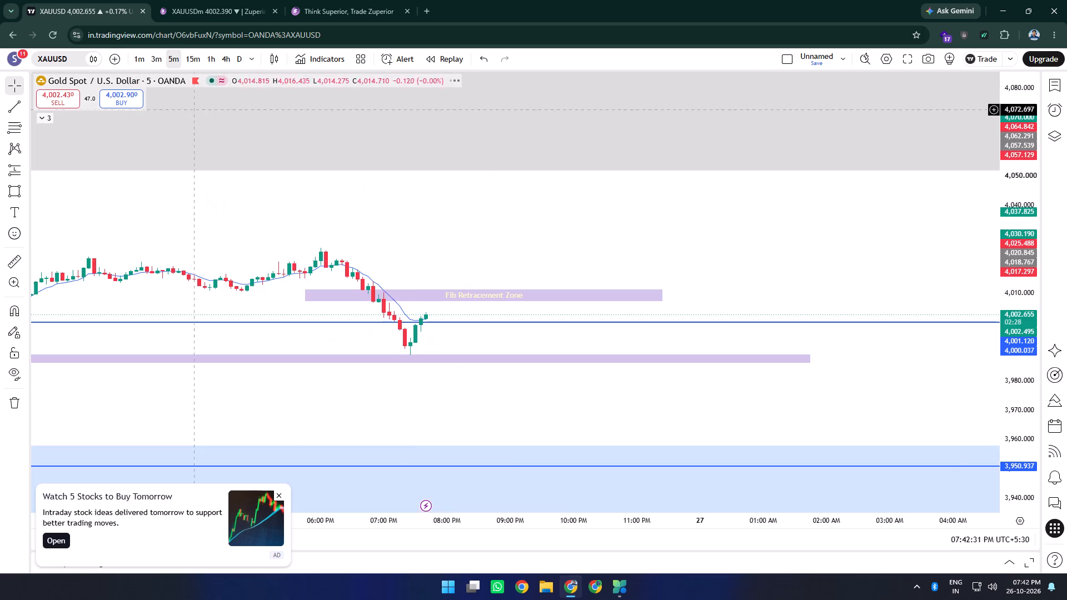
Examine the 5-minute gold candles between the Fib Retracement Zone, the 4,000 line and the lower purple zone.
{"action": "left_click_drag", "start_coordinate": [1023, 437], "coordinate": [1039, 76]}
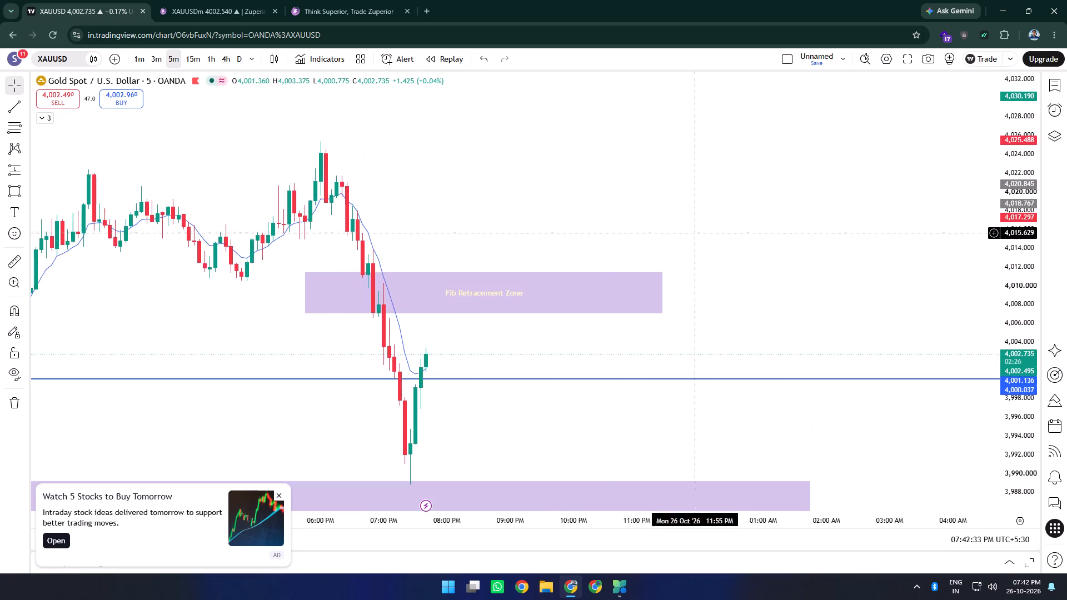
{"action": "scroll", "coordinate": [585, 248], "scroll_direction": "up", "scroll_amount": 4}
{"action": "left_click_drag", "start_coordinate": [507, 212], "coordinate": [829, 166]}
{"action": "scroll", "coordinate": [821, 168], "scroll_direction": "down", "scroll_amount": 3}
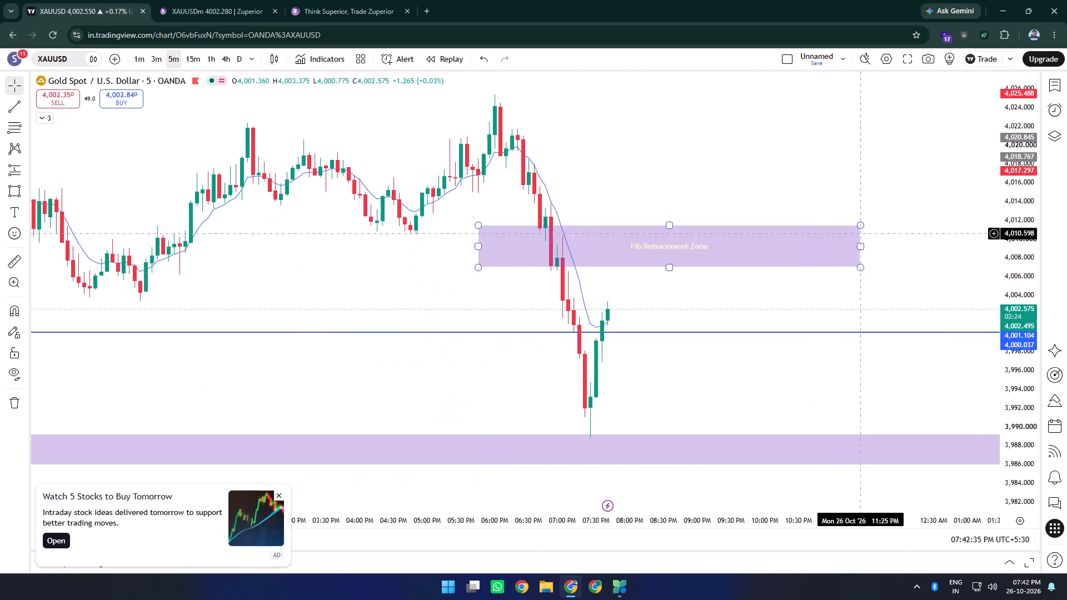
{"action": "left_click_drag", "start_coordinate": [918, 278], "coordinate": [704, 271]}
{"action": "scroll", "coordinate": [704, 271], "scroll_direction": "up", "scroll_amount": 2}
{"action": "left_click_drag", "start_coordinate": [675, 276], "coordinate": [803, 283]}
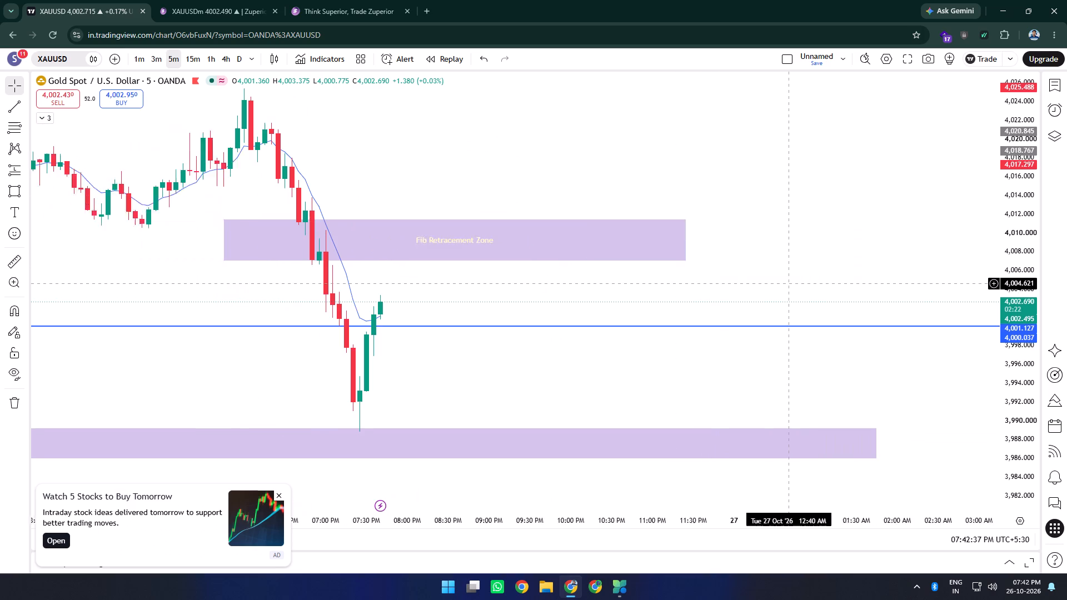
{"action": "left_click_drag", "start_coordinate": [803, 283], "coordinate": [804, 283]}
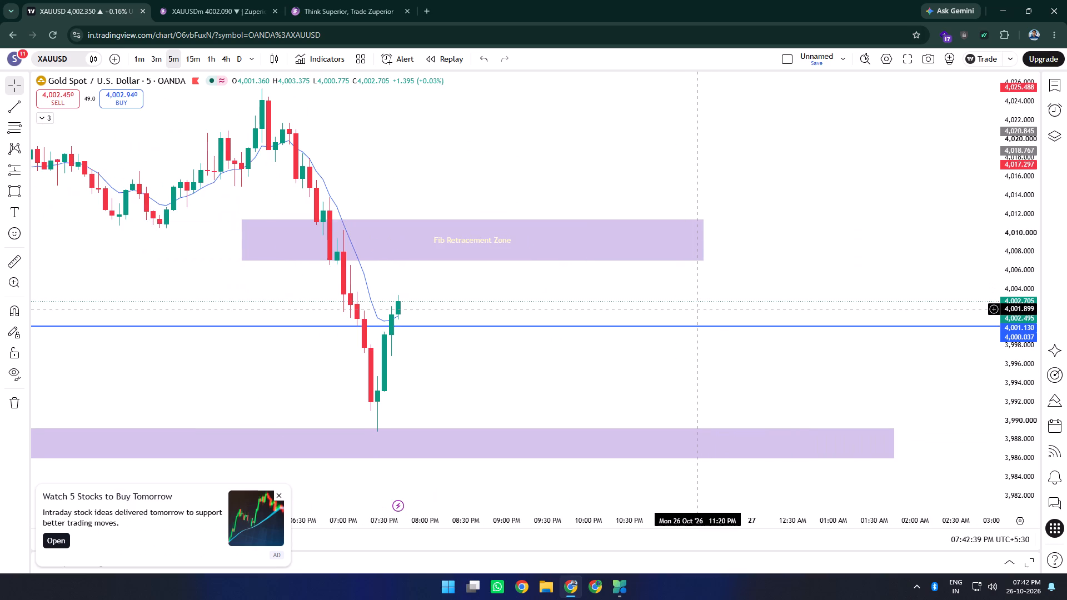
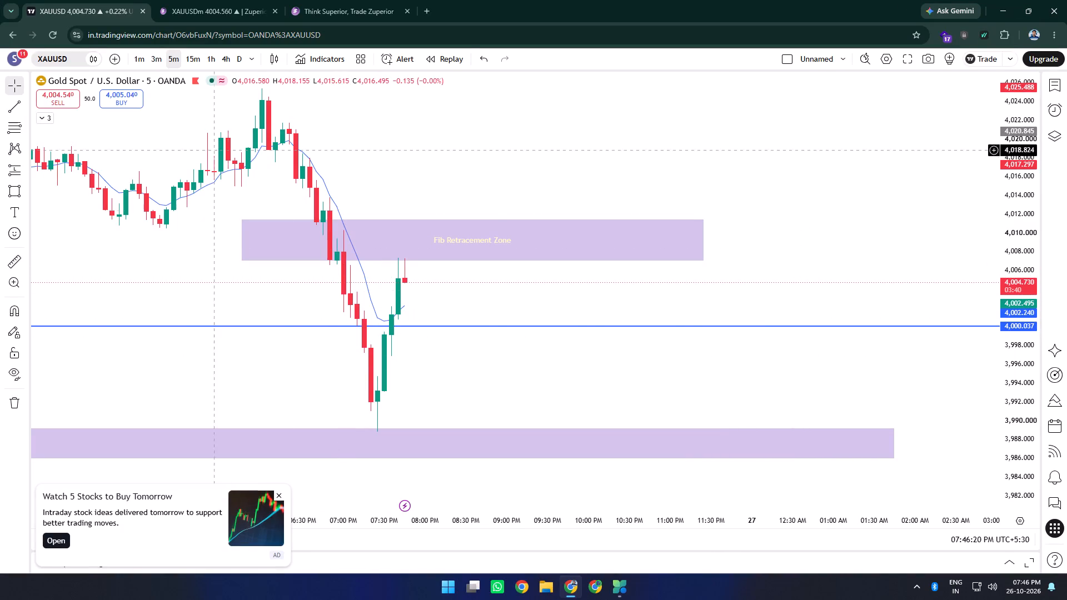
Examine gold on the 15-minute timeframe around the Fib Retracement Zone, the 4,000 line, the lower purple zone and the earlier consolidation box.
{"action": "left_click", "coordinate": [190, 57]}
{"action": "scroll", "coordinate": [595, 239], "scroll_direction": "up", "scroll_amount": 1}
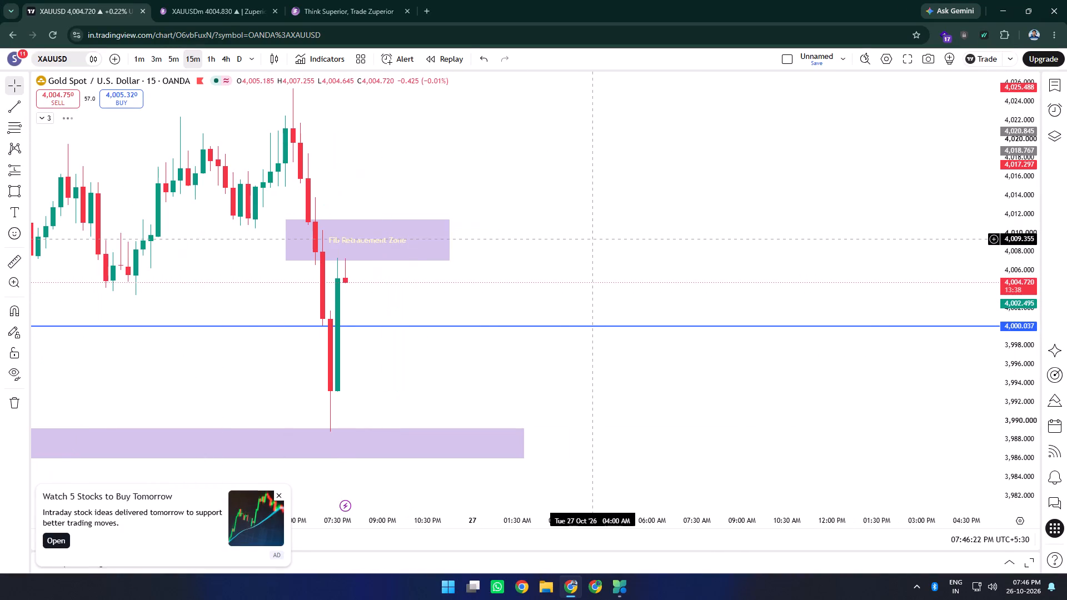
{"action": "left_click_drag", "start_coordinate": [582, 240], "coordinate": [585, 261]}
{"action": "left_click_drag", "start_coordinate": [1003, 157], "coordinate": [1009, 221]}
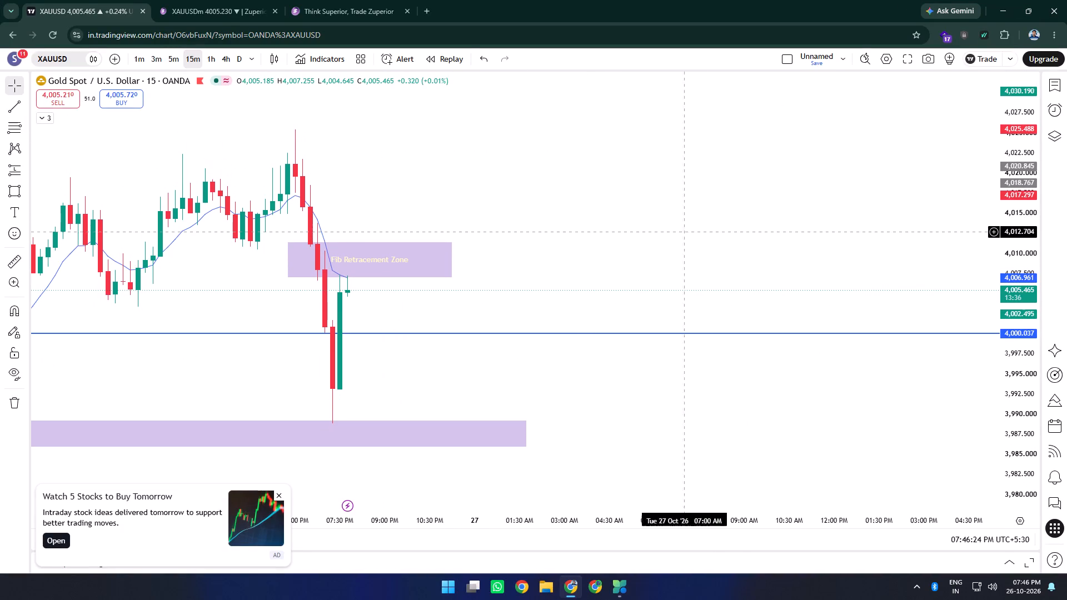
{"action": "left_click_drag", "start_coordinate": [644, 236], "coordinate": [692, 227]}
{"action": "left_click_drag", "start_coordinate": [645, 271], "coordinate": [674, 266]}
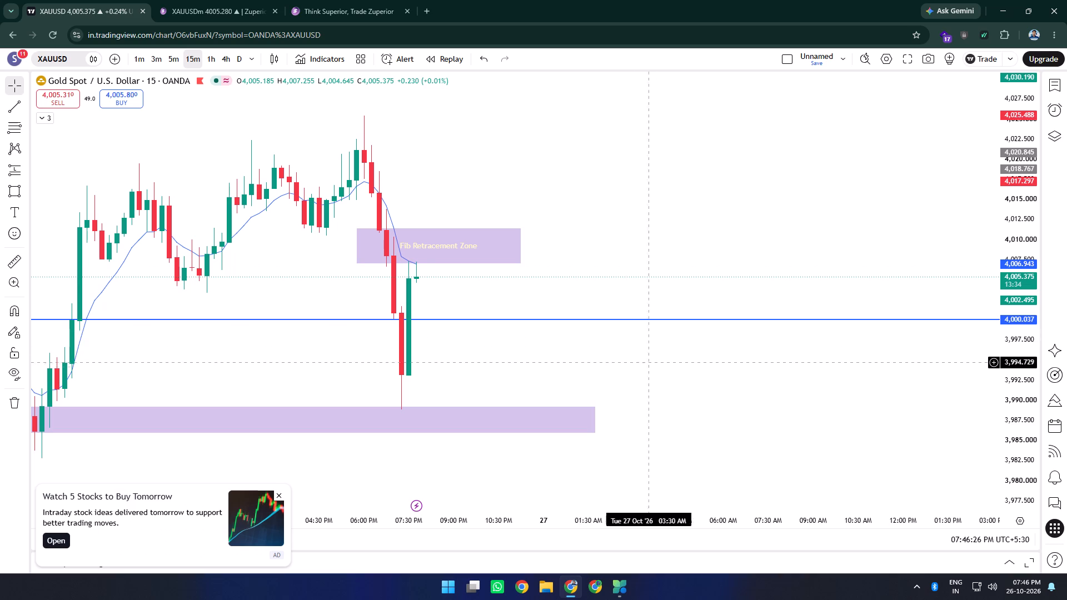
{"action": "left_click_drag", "start_coordinate": [679, 367], "coordinate": [641, 364]}
{"action": "left_click_drag", "start_coordinate": [575, 360], "coordinate": [732, 372]}
{"action": "scroll", "coordinate": [732, 371], "scroll_direction": "down", "scroll_amount": 2}
{"action": "left_click_drag", "start_coordinate": [840, 372], "coordinate": [793, 361]}
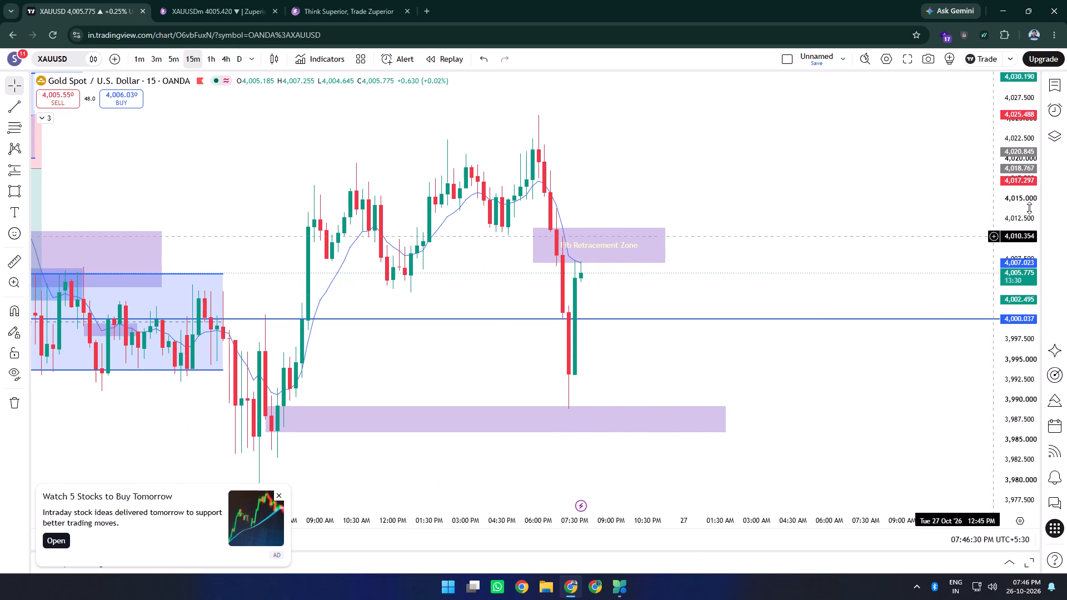
{"action": "left_click_drag", "start_coordinate": [1020, 139], "coordinate": [1015, 191]}
{"action": "scroll", "coordinate": [852, 197], "scroll_direction": "down", "scroll_amount": 1}
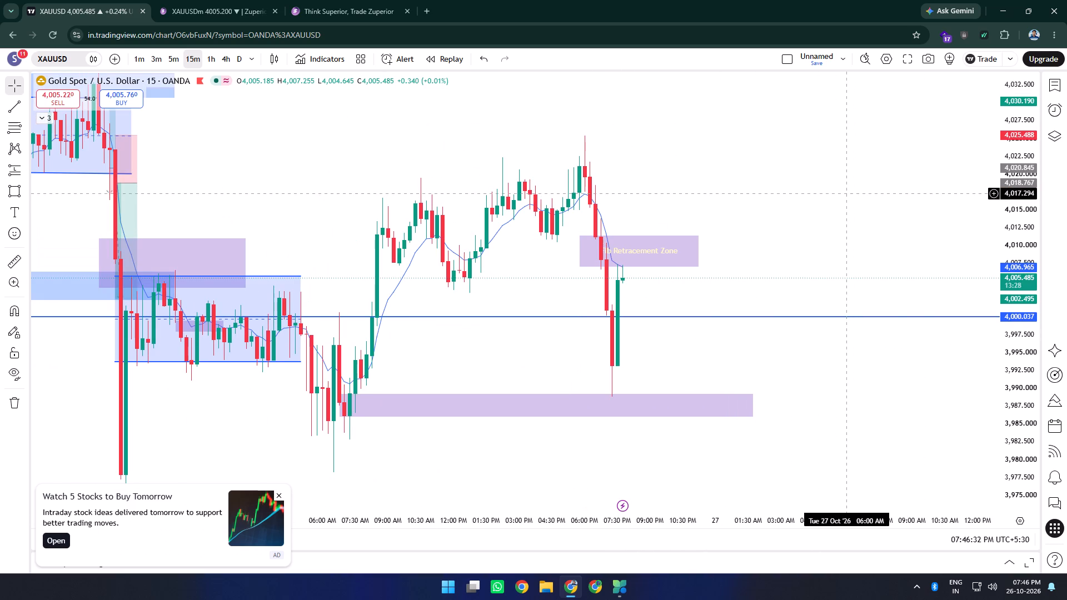
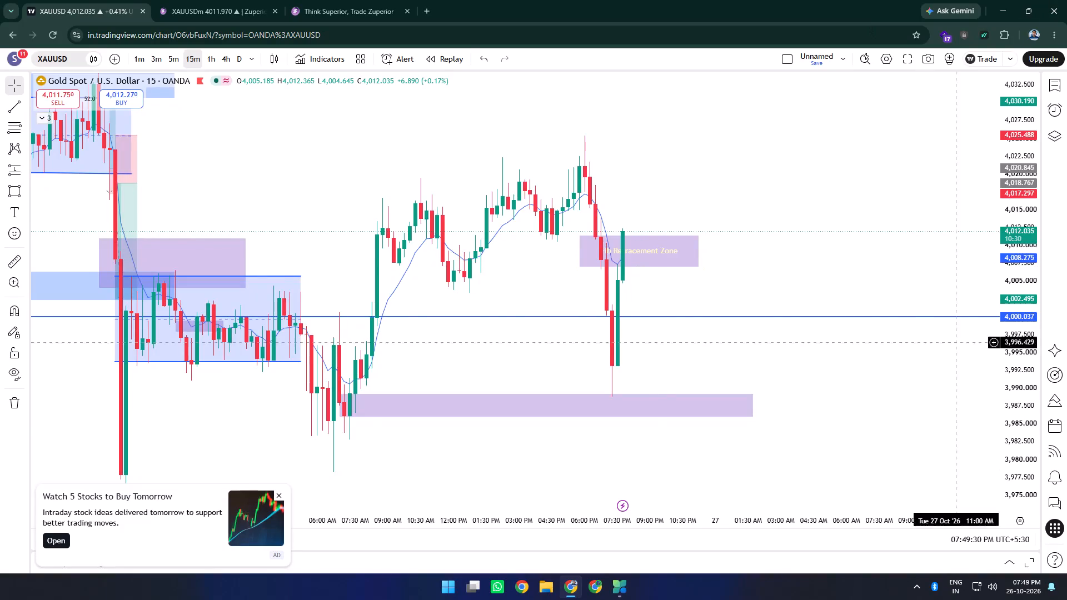
Examine gold on the 5-minute timeframe around the Fib Retracement Zone, the 4,000 line and the lower purple zone.
{"action": "scroll", "coordinate": [740, 219], "scroll_direction": "up", "scroll_amount": 4}
{"action": "left_click_drag", "start_coordinate": [680, 248], "coordinate": [632, 223]}
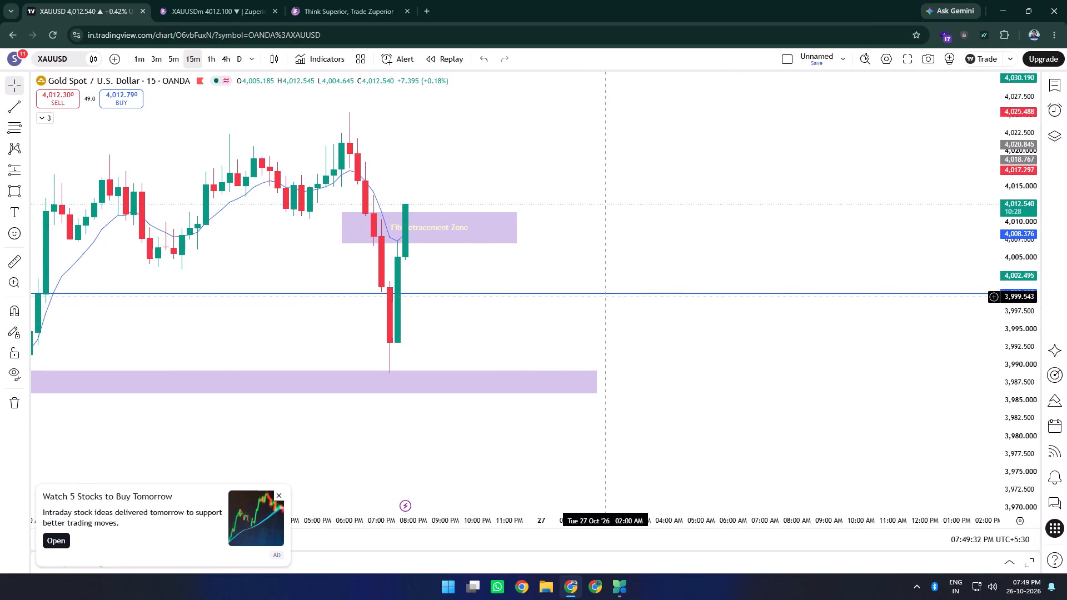
{"action": "left_click", "coordinate": [172, 62]}
{"action": "scroll", "coordinate": [450, 302], "scroll_direction": "down", "scroll_amount": 1}
{"action": "left_click_drag", "start_coordinate": [606, 346], "coordinate": [525, 369]}
{"action": "scroll", "coordinate": [425, 323], "scroll_direction": "down", "scroll_amount": 2}
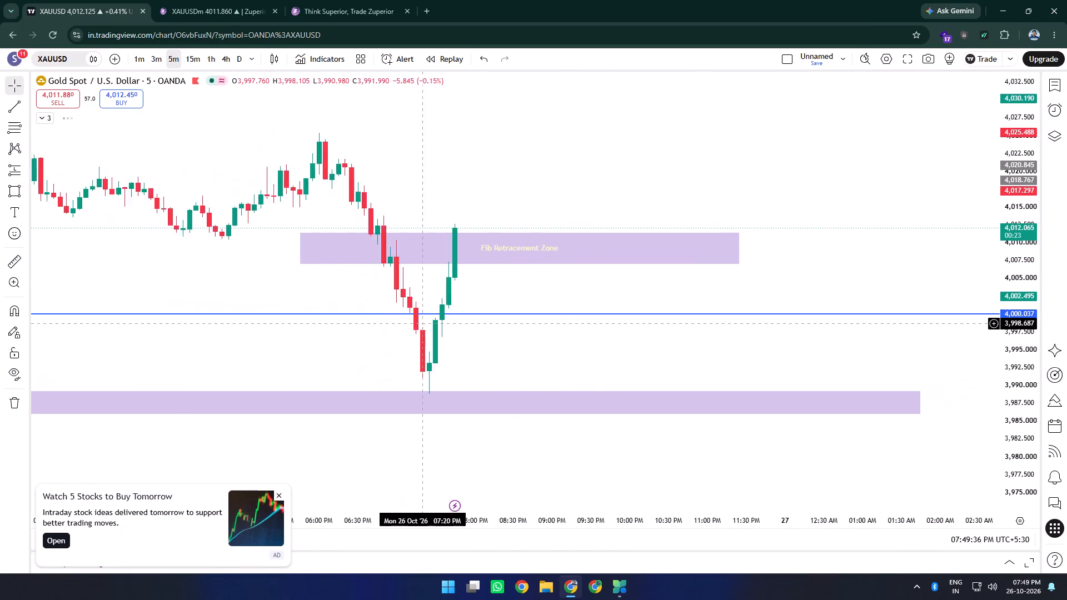
{"action": "left_click_drag", "start_coordinate": [597, 363], "coordinate": [512, 352]}
{"action": "scroll", "coordinate": [500, 344], "scroll_direction": "up", "scroll_amount": 2}
{"action": "left_click_drag", "start_coordinate": [466, 347], "coordinate": [485, 372]}
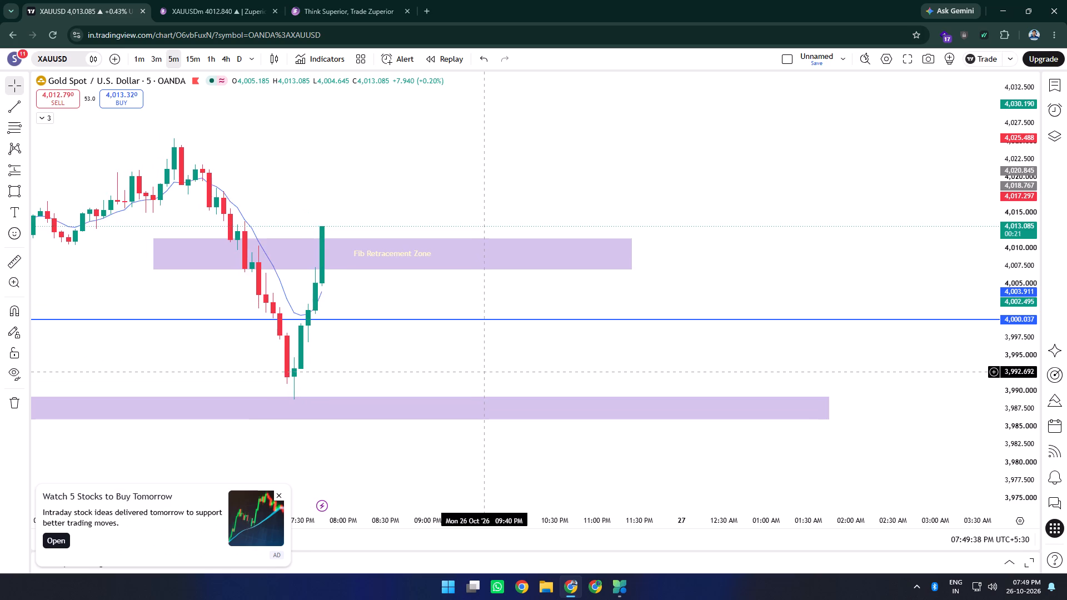
{"action": "scroll", "coordinate": [485, 368], "scroll_direction": "down", "scroll_amount": 1}
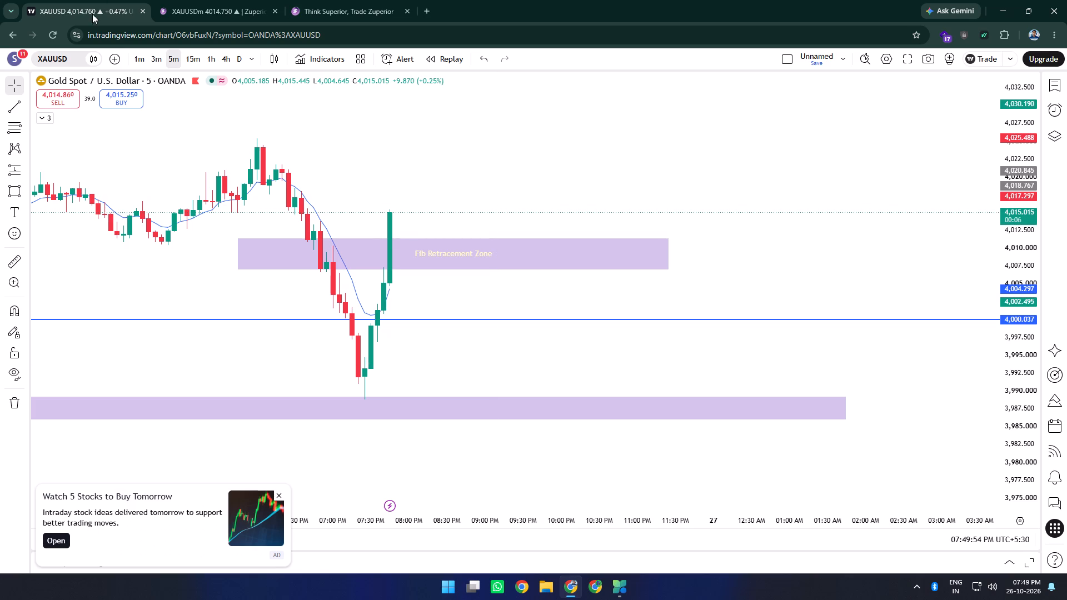
{"action": "scroll", "coordinate": [161, 212], "scroll_direction": "down", "scroll_amount": 3}
On the 1-hour timeframe, extend the upper blue zone at about 4,030.6–4,034.2 forward in time to 27 Oct.
{"action": "left_click", "coordinate": [208, 63]}
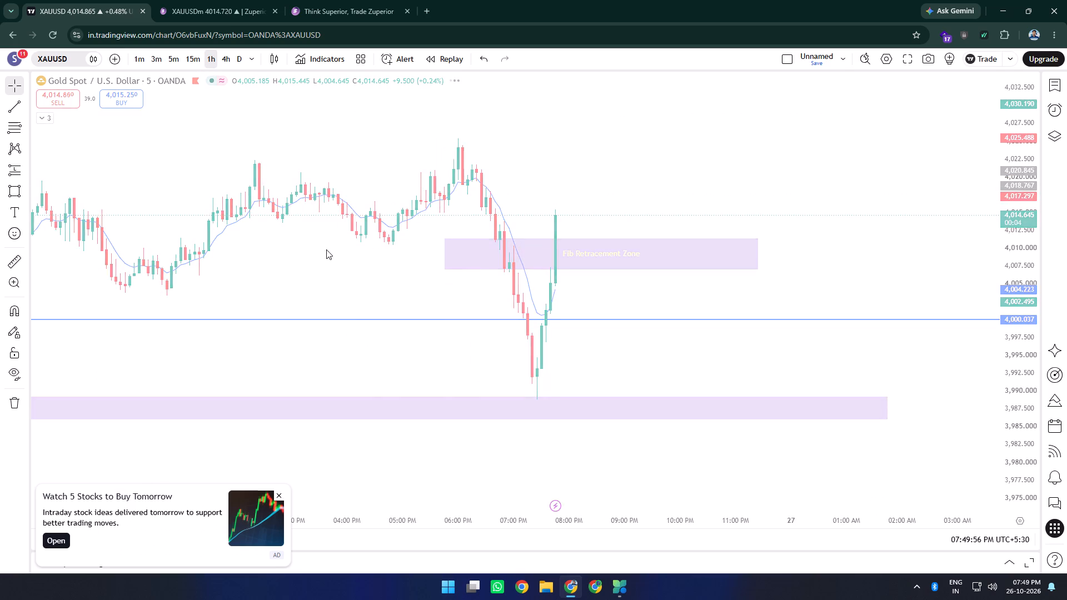
{"action": "left_click_drag", "start_coordinate": [737, 196], "coordinate": [745, 233]}
{"action": "left_click_drag", "start_coordinate": [1017, 122], "coordinate": [1063, 333]}
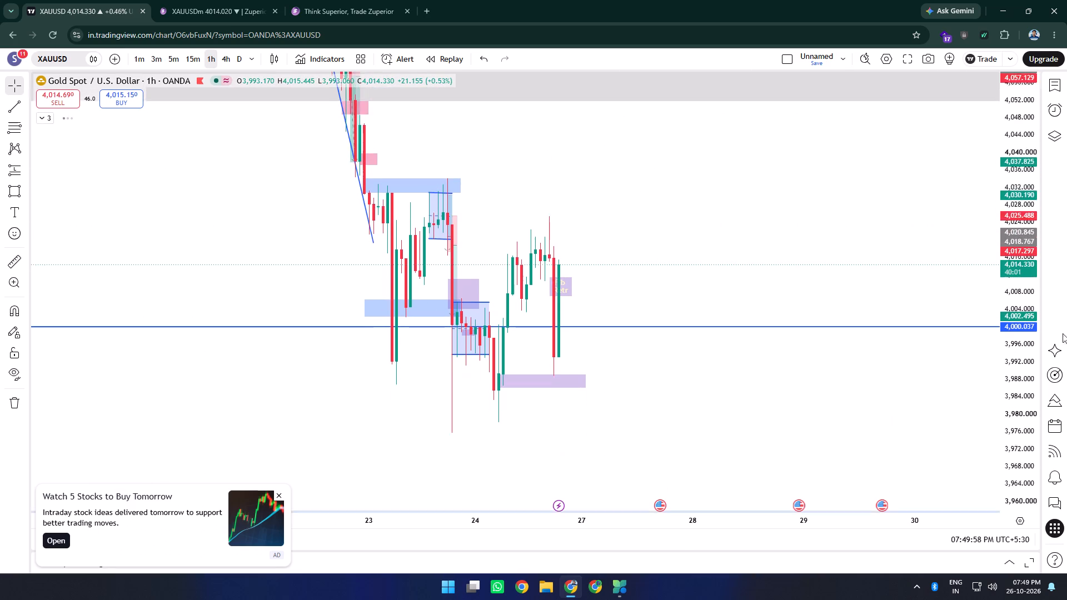
{"action": "left_click_drag", "start_coordinate": [1063, 333], "coordinate": [1066, 386]}
{"action": "scroll", "coordinate": [587, 301], "scroll_direction": "up", "scroll_amount": 1}
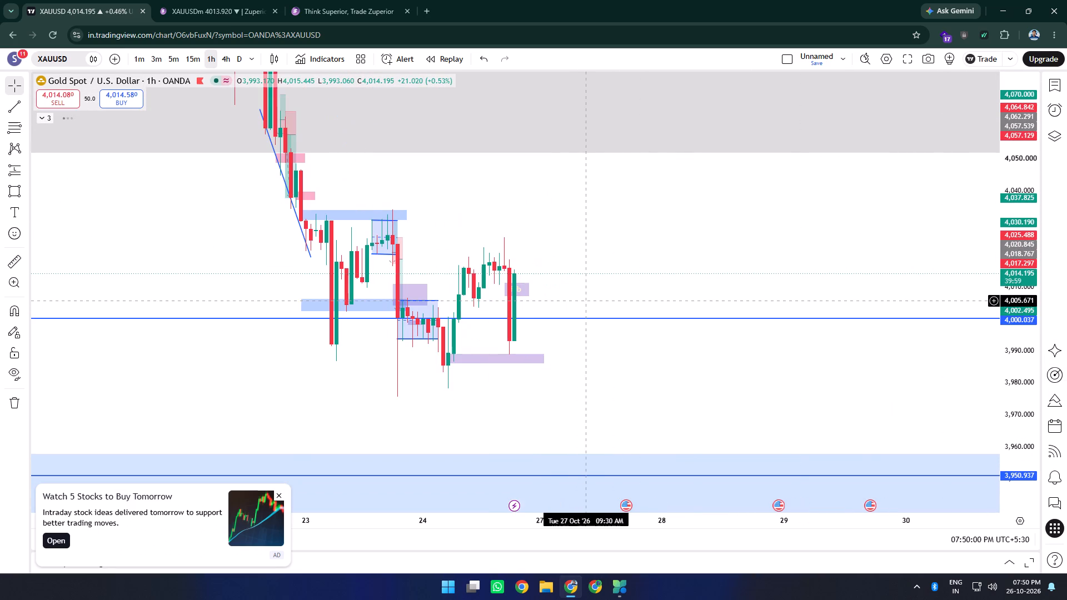
{"action": "left_click_drag", "start_coordinate": [612, 233], "coordinate": [623, 262]}
{"action": "left_click_drag", "start_coordinate": [614, 261], "coordinate": [617, 269]}
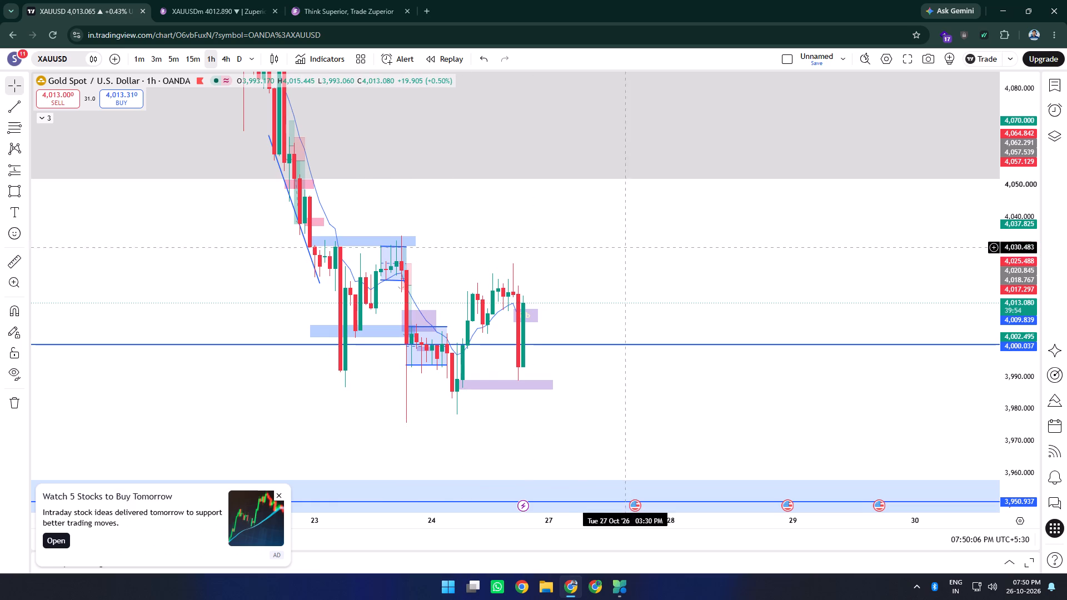
{"action": "left_click_drag", "start_coordinate": [1023, 194], "coordinate": [1023, 276]}
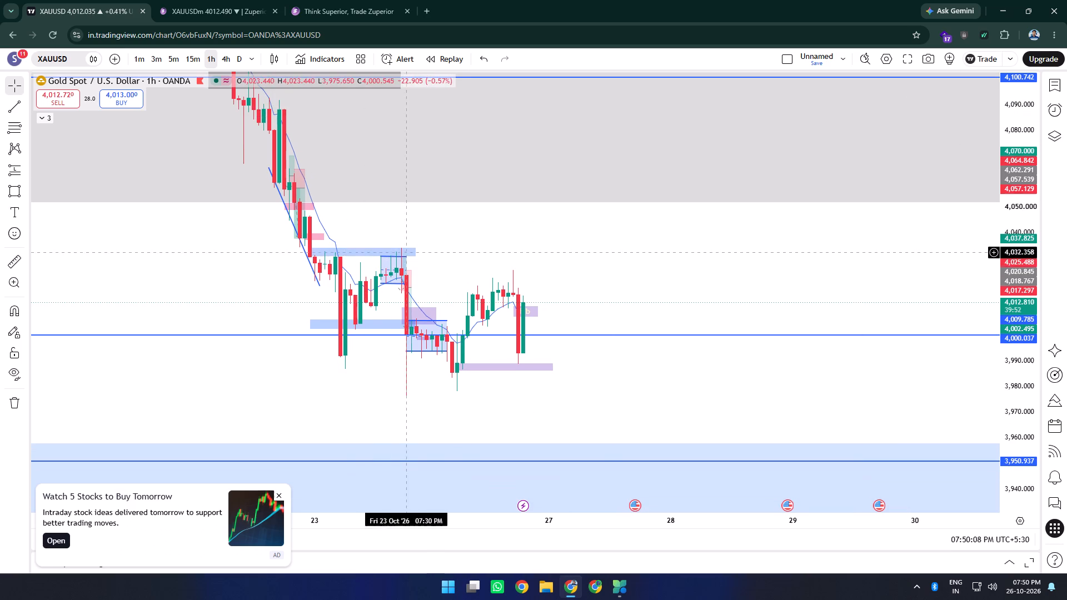
{"action": "left_click_drag", "start_coordinate": [421, 252], "coordinate": [599, 255]}
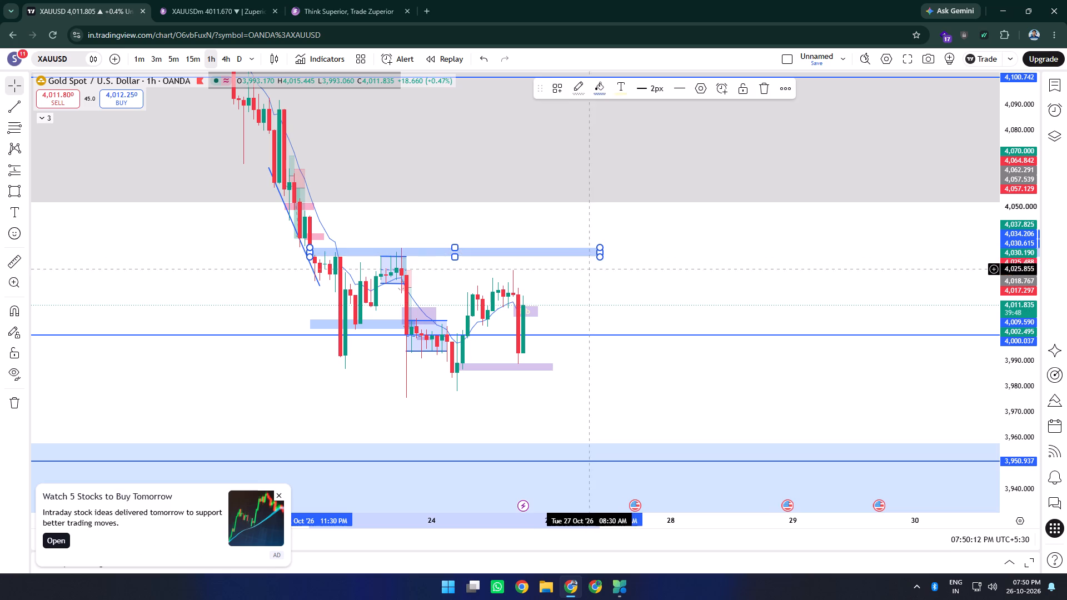
{"action": "left_click", "coordinate": [649, 379]}
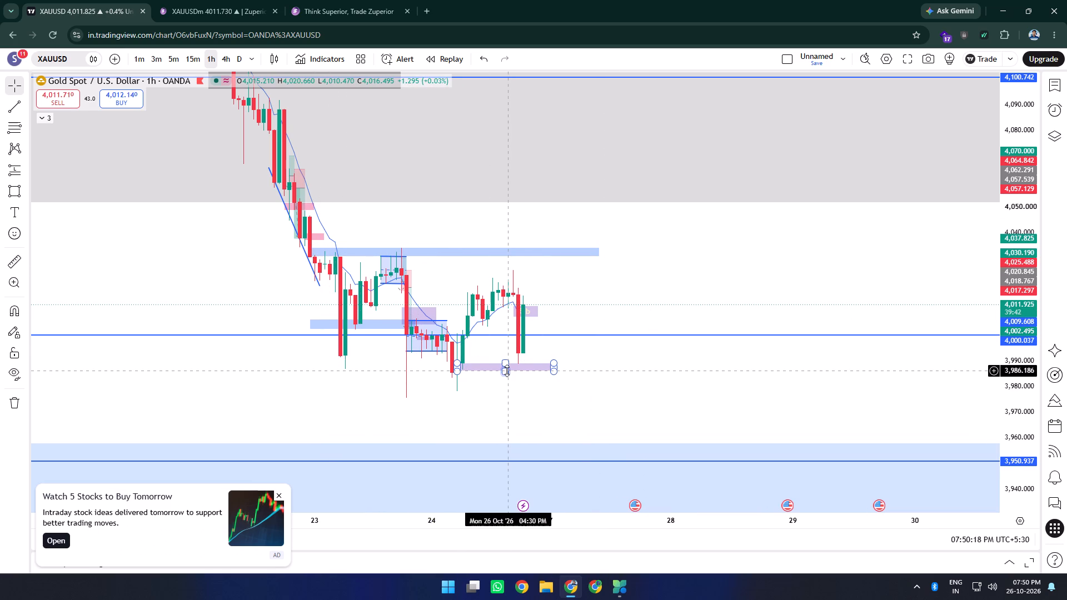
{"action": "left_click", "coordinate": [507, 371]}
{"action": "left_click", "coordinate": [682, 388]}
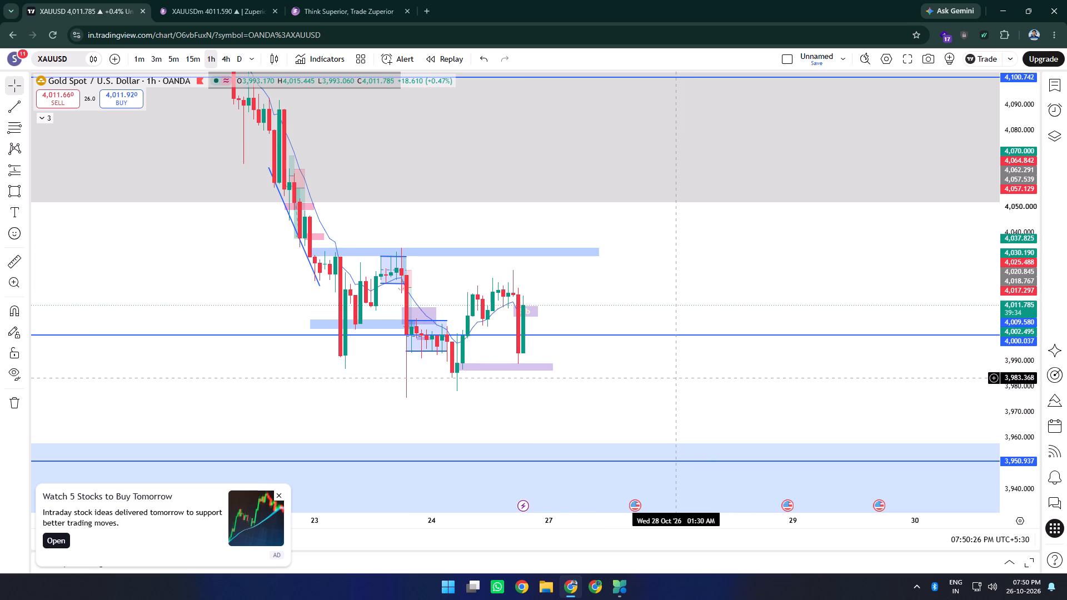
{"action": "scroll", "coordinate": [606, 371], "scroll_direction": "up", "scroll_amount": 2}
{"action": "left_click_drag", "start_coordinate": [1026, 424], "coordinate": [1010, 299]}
Examine gold on the 15-minute timeframe between the extended blue zone, the Fib Retracement Zone and the lower purple zone.
{"action": "left_click", "coordinate": [191, 57]}
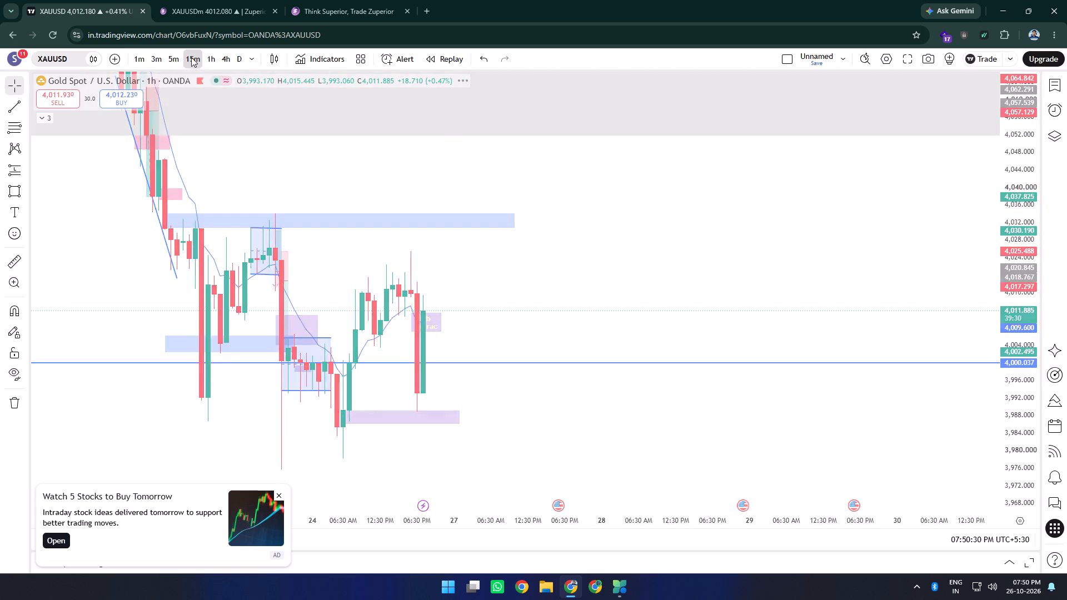
{"action": "scroll", "coordinate": [645, 352], "scroll_direction": "up", "scroll_amount": 2}
{"action": "left_click_drag", "start_coordinate": [476, 286], "coordinate": [721, 301]}
{"action": "scroll", "coordinate": [721, 301], "scroll_direction": "down", "scroll_amount": 2}
{"action": "left_click_drag", "start_coordinate": [816, 420], "coordinate": [750, 421]}
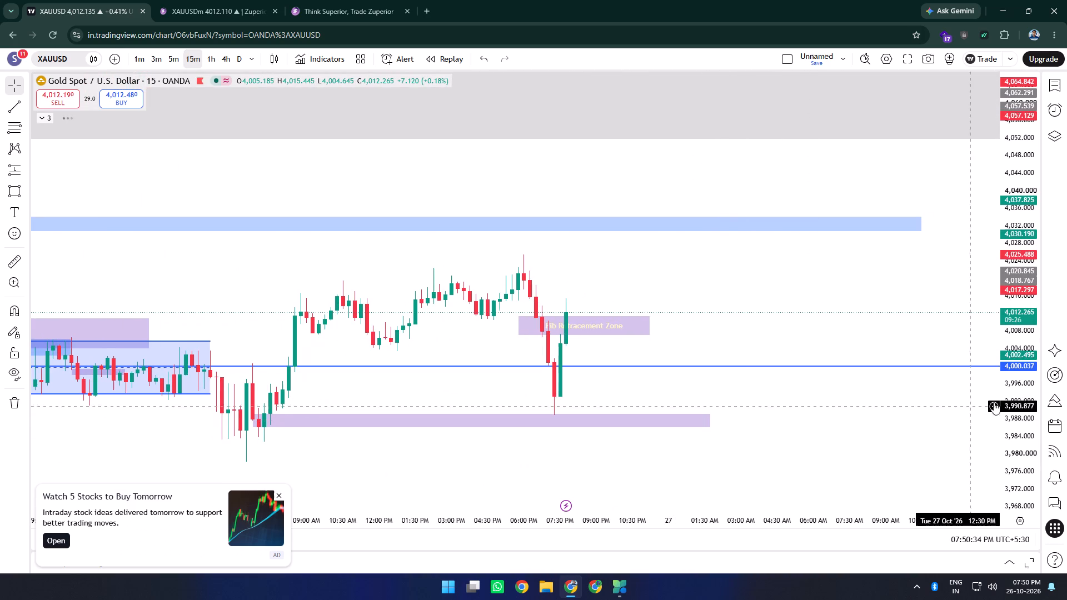
{"action": "left_click_drag", "start_coordinate": [1019, 448], "coordinate": [1026, 347]}
{"action": "scroll", "coordinate": [727, 291], "scroll_direction": "up", "scroll_amount": 3}
{"action": "left_click_drag", "start_coordinate": [552, 312], "coordinate": [585, 312]}
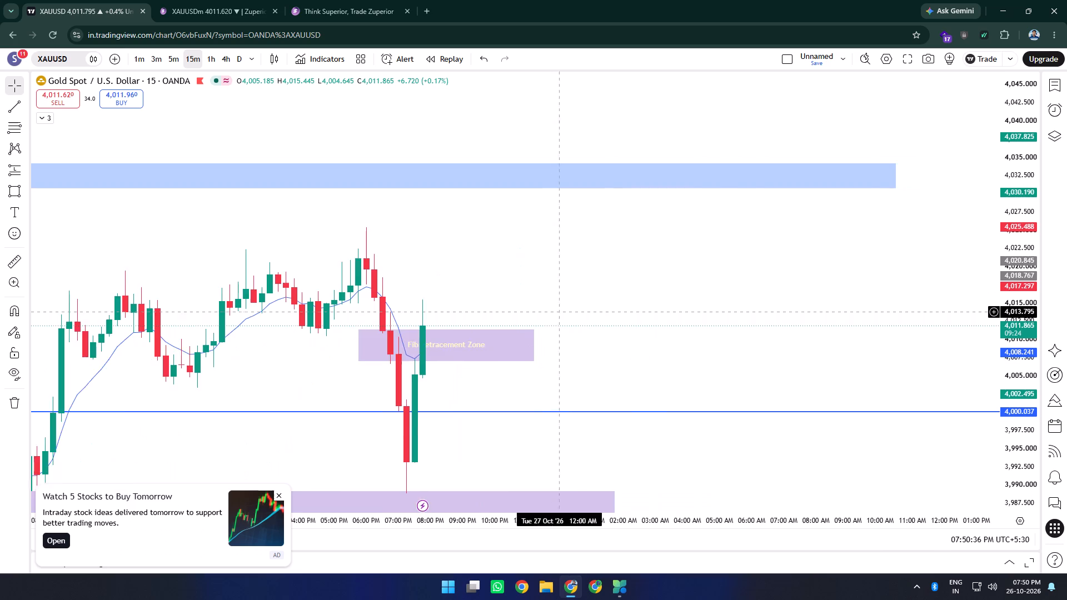
{"action": "left_click_drag", "start_coordinate": [585, 312], "coordinate": [645, 307]}
{"action": "left_click_drag", "start_coordinate": [652, 298], "coordinate": [631, 289]}
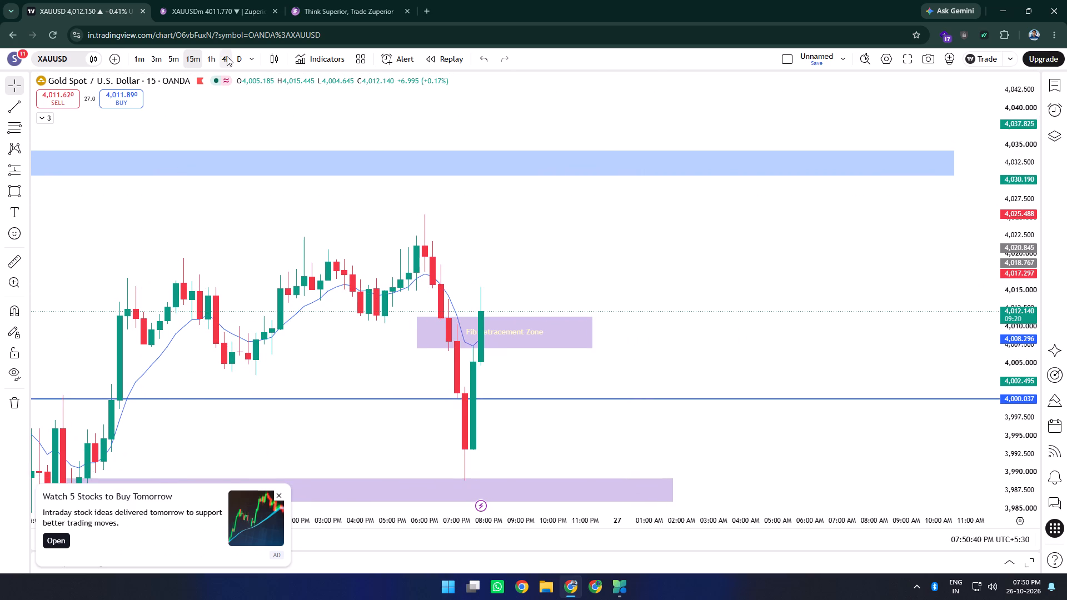
Examine the latest 5-minute gold candles against the Fib Retracement Zone, the upper blue zone and the 4,000 line.
{"action": "left_click", "coordinate": [174, 62]}
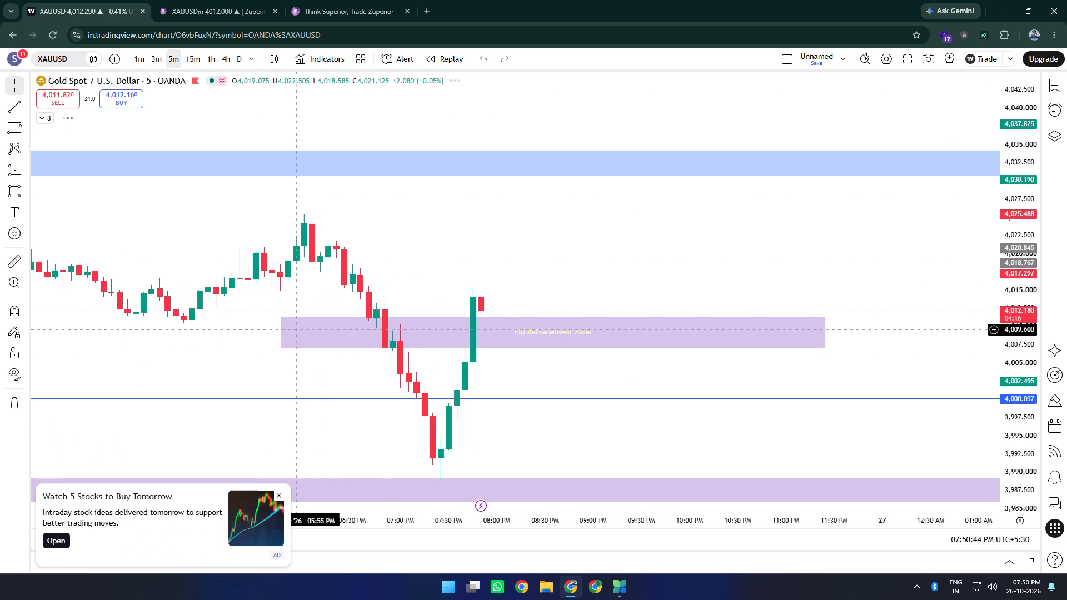
{"action": "scroll", "coordinate": [553, 368], "scroll_direction": "down", "scroll_amount": 1}
{"action": "left_click_drag", "start_coordinate": [649, 368], "coordinate": [574, 366]}
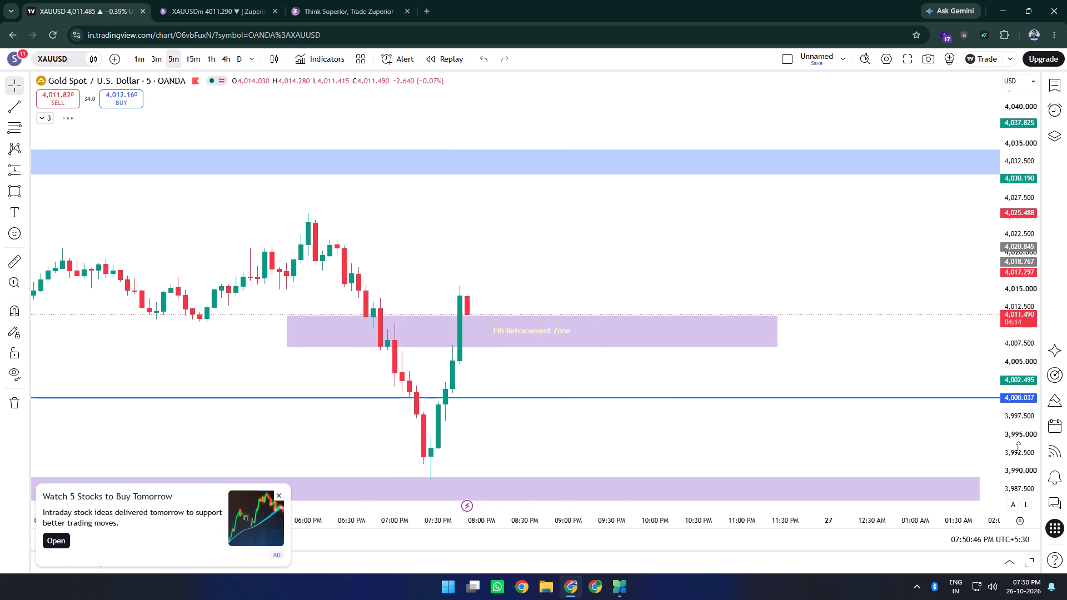
{"action": "left_click_drag", "start_coordinate": [1018, 447], "coordinate": [1019, 398]}
{"action": "left_click_drag", "start_coordinate": [679, 280], "coordinate": [649, 227]}
{"action": "scroll", "coordinate": [662, 232], "scroll_direction": "down", "scroll_amount": 1}
{"action": "left_click_drag", "start_coordinate": [681, 235], "coordinate": [684, 242]}
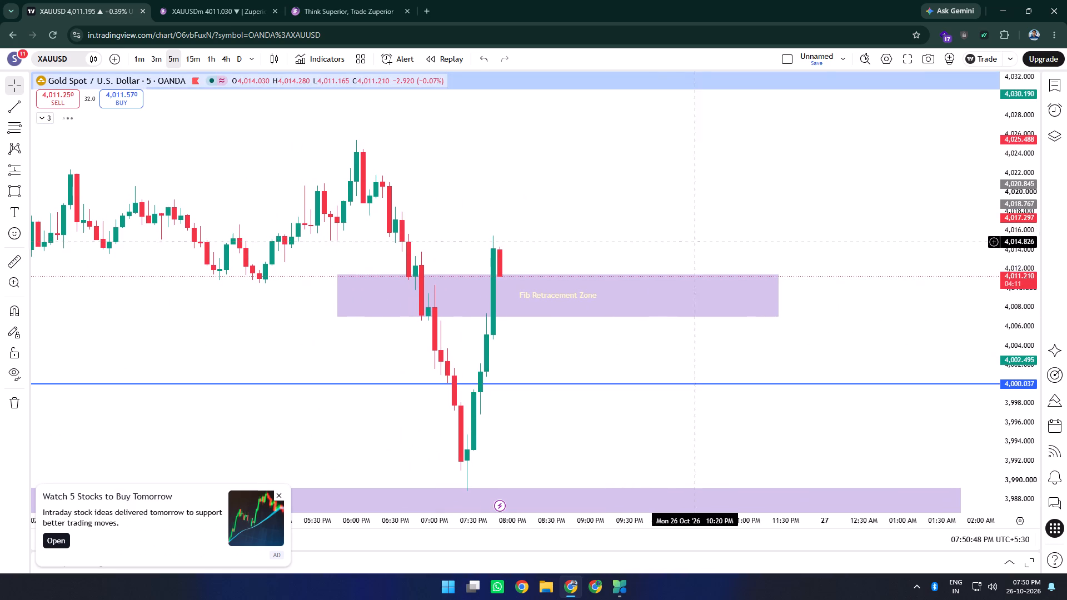
{"action": "left_click_drag", "start_coordinate": [1018, 179], "coordinate": [1019, 222]}
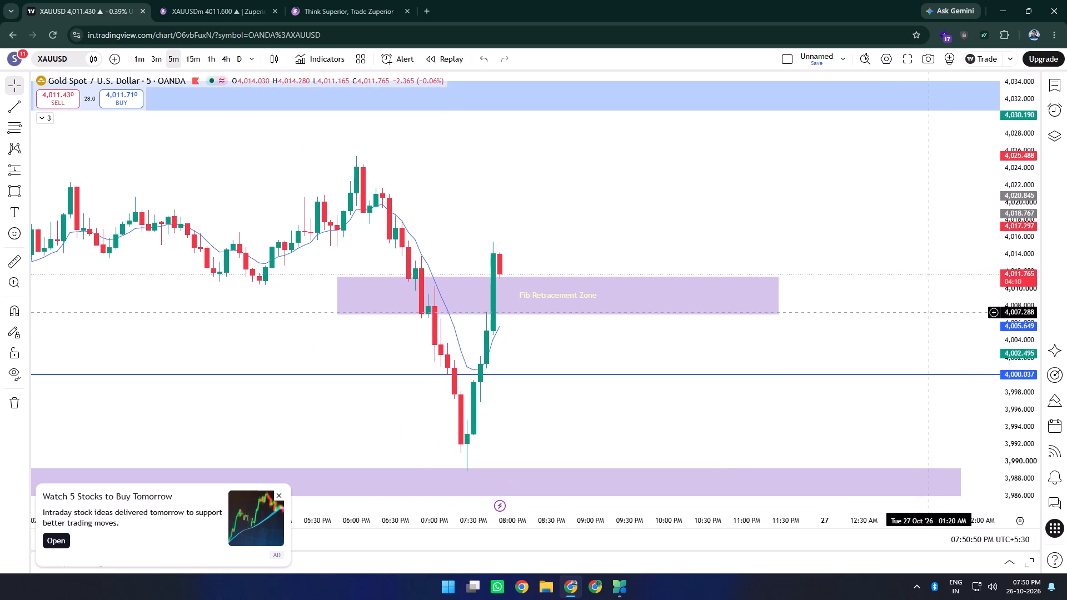
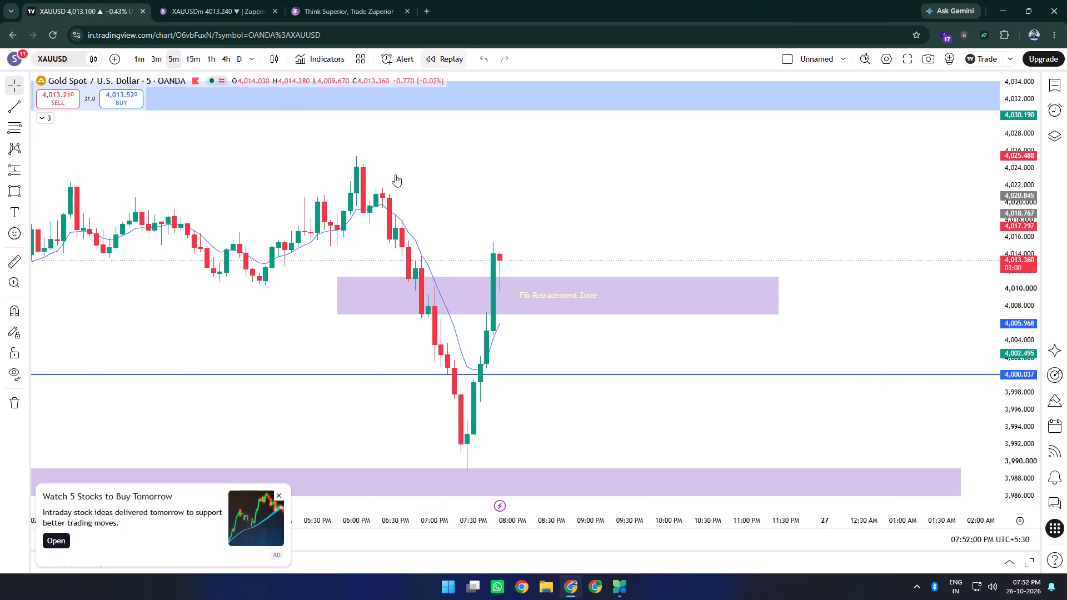
Examine the latest 5-minute gold candles around the Fib Retracement Zone, the upper blue zone and the 4,000 line.
{"action": "scroll", "coordinate": [392, 315], "scroll_direction": "down", "scroll_amount": 1}
{"action": "left_click_drag", "start_coordinate": [679, 216], "coordinate": [639, 228]}
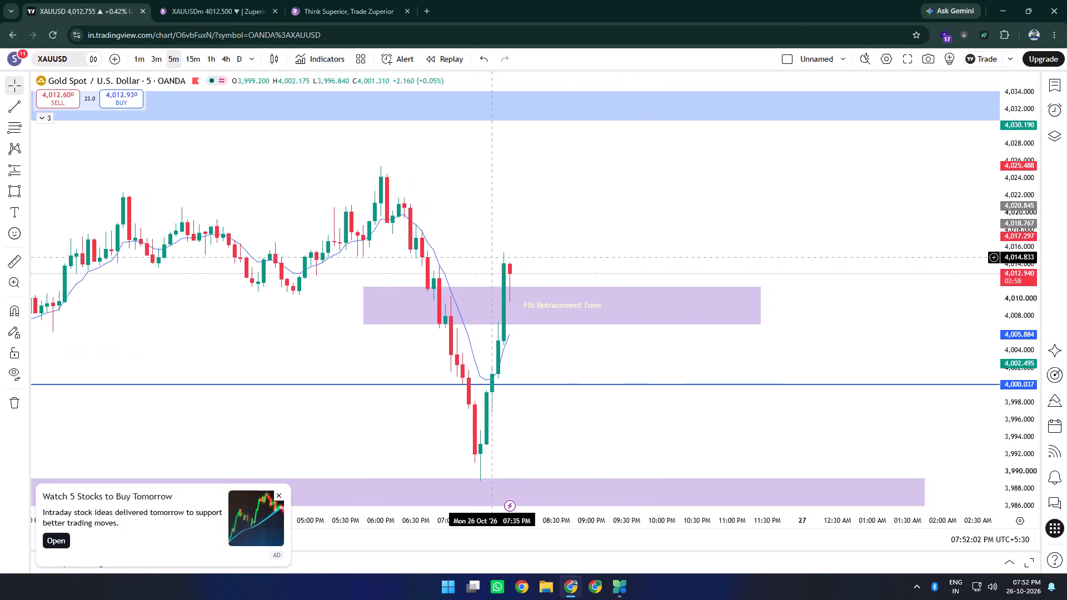
{"action": "left_click", "coordinate": [638, 241]}
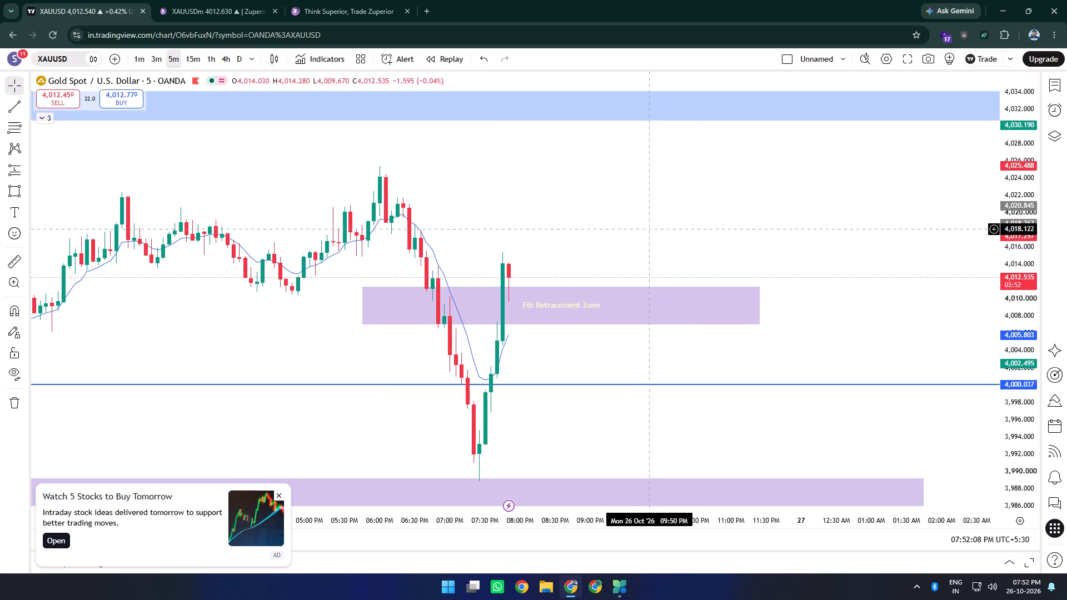
{"action": "left_click_drag", "start_coordinate": [648, 226], "coordinate": [632, 221]}
{"action": "left_click_drag", "start_coordinate": [1014, 159], "coordinate": [1016, 203]}
{"action": "scroll", "coordinate": [637, 204], "scroll_direction": "up", "scroll_amount": 2}
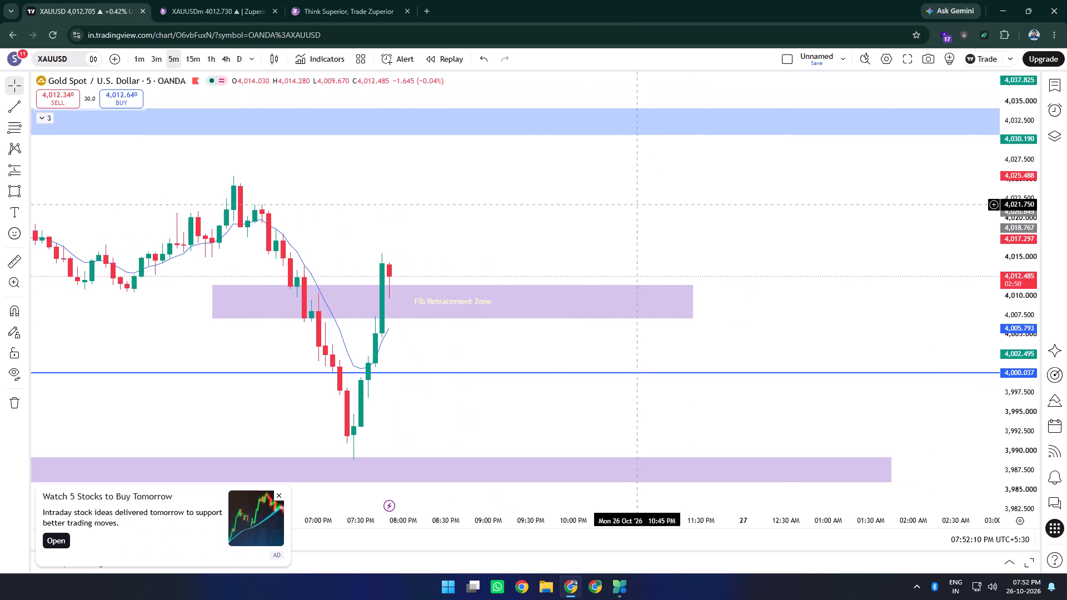
{"action": "left_click_drag", "start_coordinate": [525, 208], "coordinate": [635, 209]}
{"action": "scroll", "coordinate": [635, 209], "scroll_direction": "down", "scroll_amount": 1}
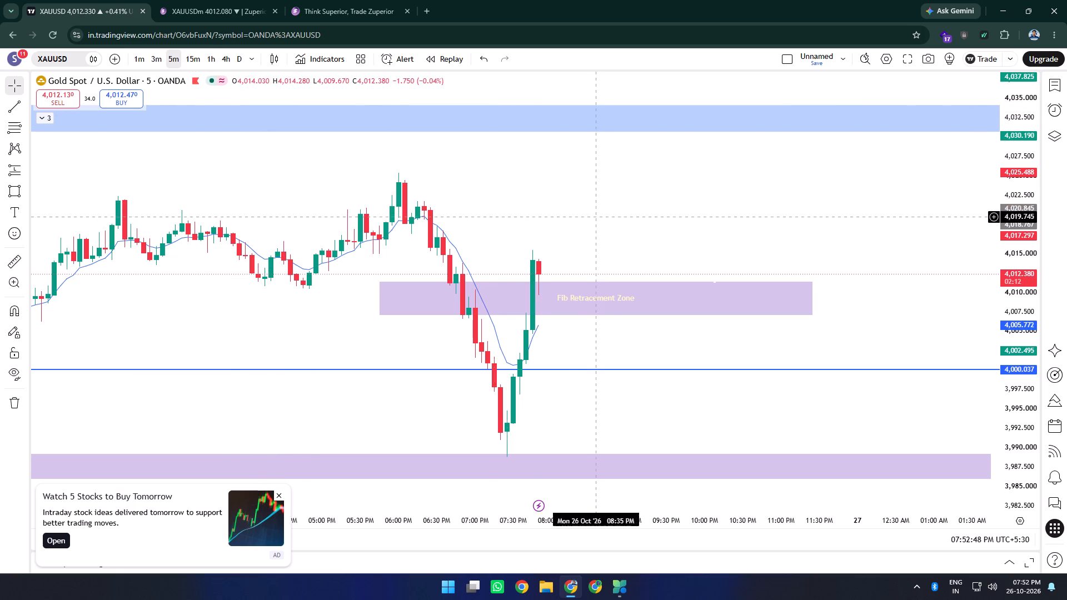
{"action": "scroll", "coordinate": [604, 213], "scroll_direction": "down", "scroll_amount": 2}
{"action": "left_click_drag", "start_coordinate": [771, 229], "coordinate": [661, 212]}
Switch to Zuperior's 5-minute XAUUSDm chart and draw a Fib Retracement from about 4,024.2 at 18:05 to about 3,988.7 at 21:05.
{"action": "left_click", "coordinate": [263, 0]}
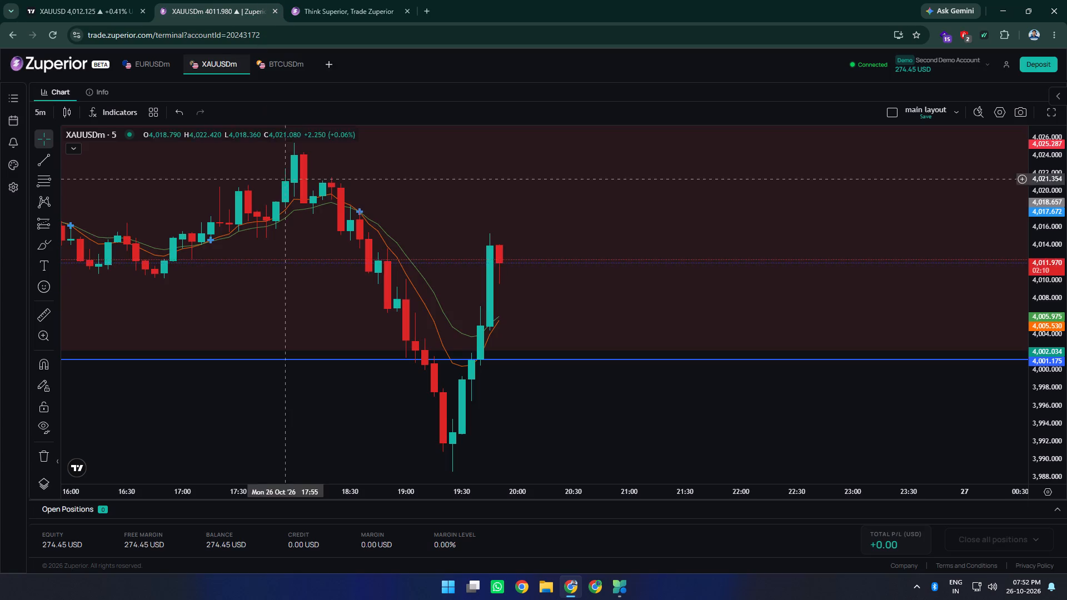
{"action": "scroll", "coordinate": [336, 268], "scroll_direction": "down", "scroll_amount": 2}
{"action": "scroll", "coordinate": [348, 294], "scroll_direction": "up", "scroll_amount": 2}
{"action": "left_click_drag", "start_coordinate": [684, 318], "coordinate": [634, 295]}
{"action": "left_click_drag", "start_coordinate": [632, 296], "coordinate": [655, 344]}
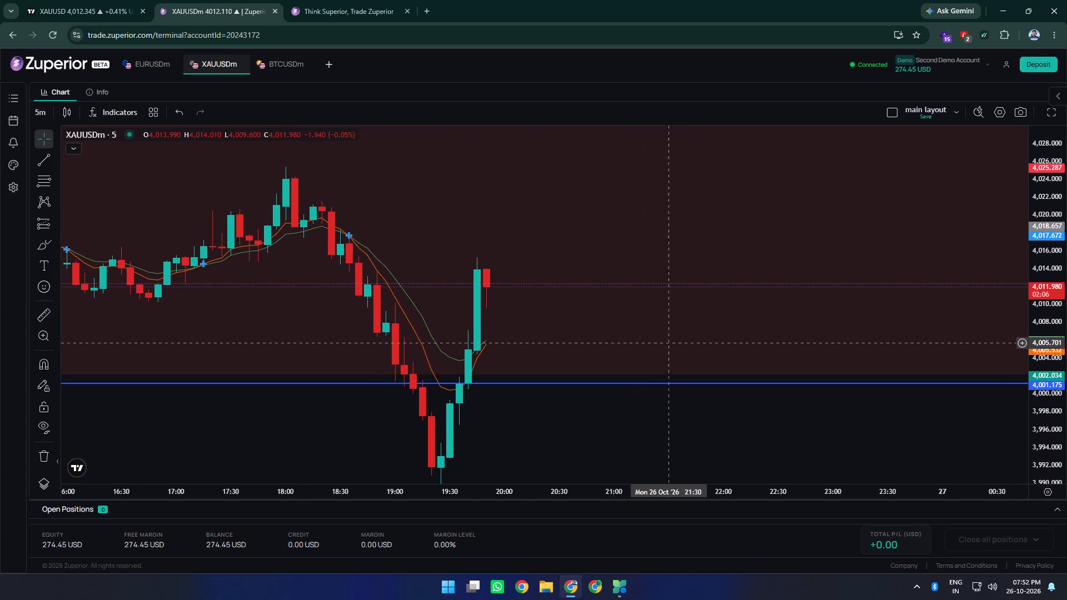
{"action": "left_click_drag", "start_coordinate": [1032, 200], "coordinate": [1033, 226]}
{"action": "scroll", "coordinate": [782, 249], "scroll_direction": "down", "scroll_amount": 1}
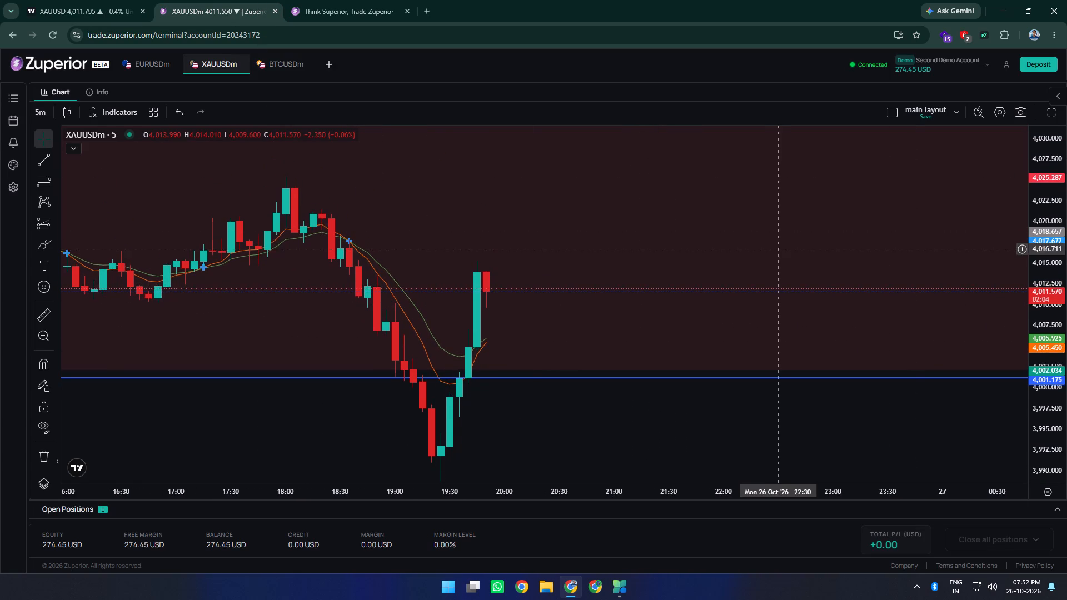
{"action": "scroll", "coordinate": [782, 249], "scroll_direction": "down", "scroll_amount": 1}
{"action": "left_click_drag", "start_coordinate": [794, 333], "coordinate": [746, 325]}
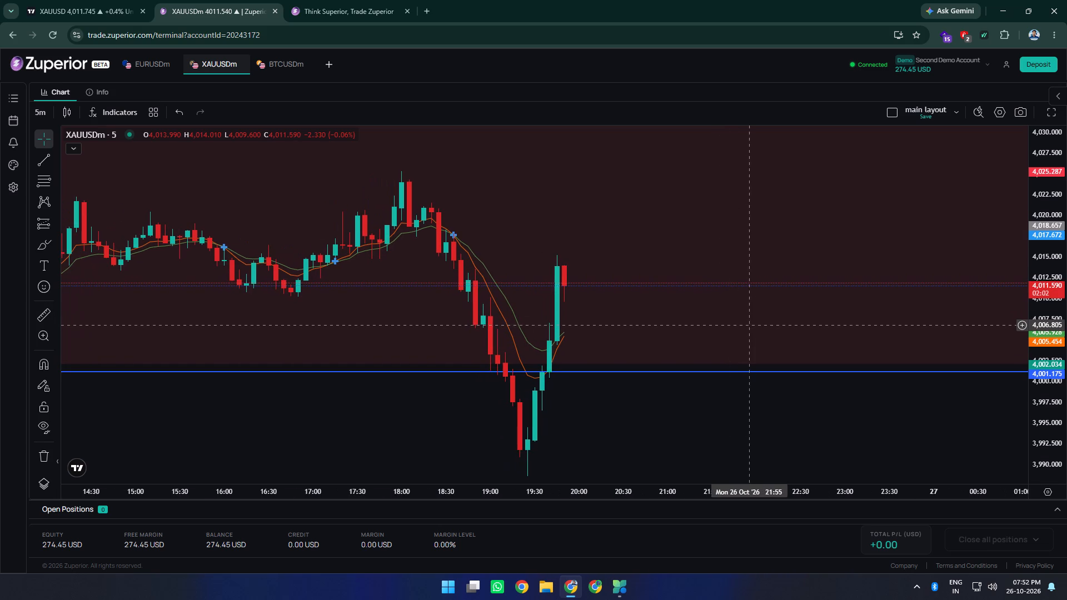
{"action": "left_click_drag", "start_coordinate": [746, 325], "coordinate": [746, 325]}
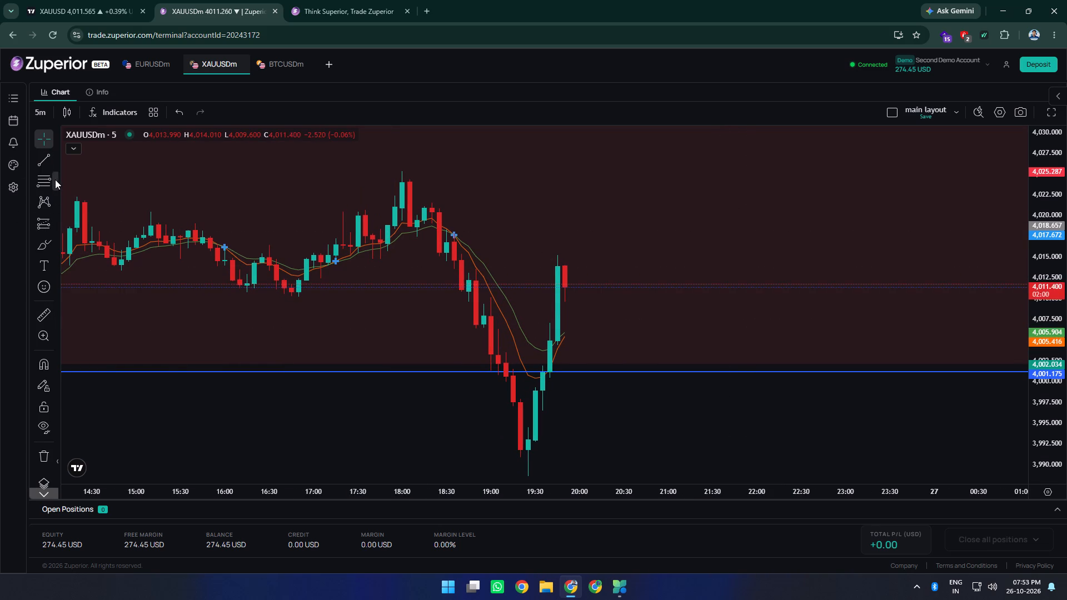
{"action": "left_click", "coordinate": [55, 179]}
{"action": "left_click", "coordinate": [104, 153]}
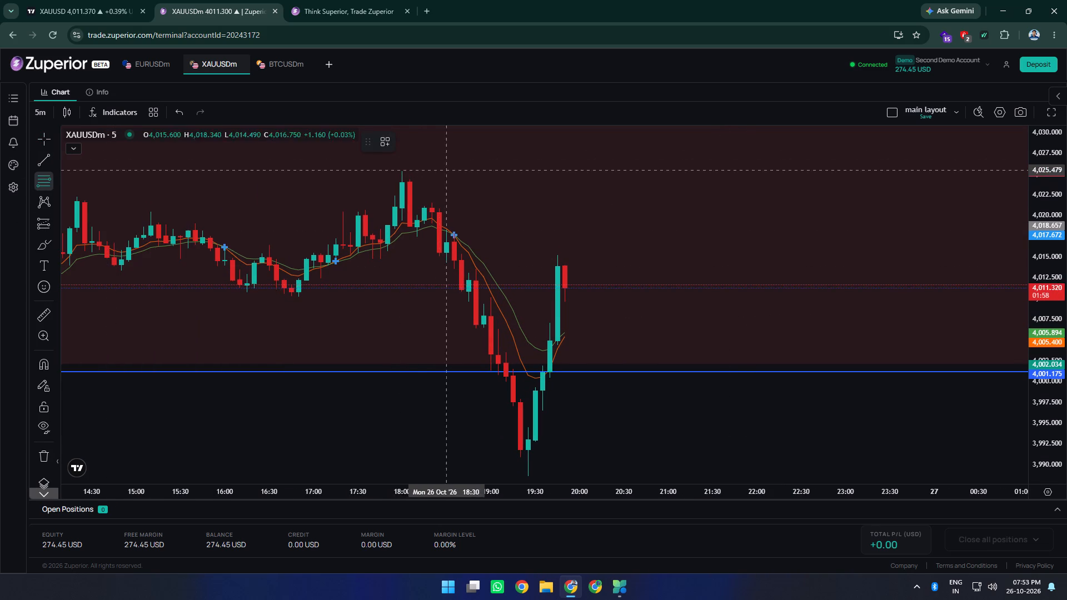
{"action": "left_click", "coordinate": [410, 181]}
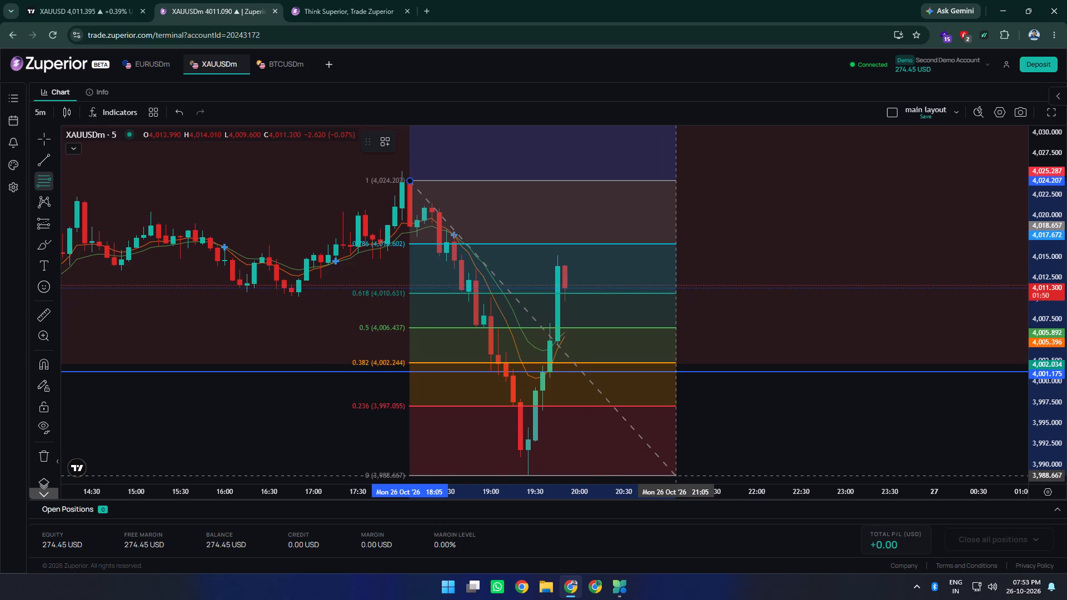
{"action": "left_click", "coordinate": [677, 476]}
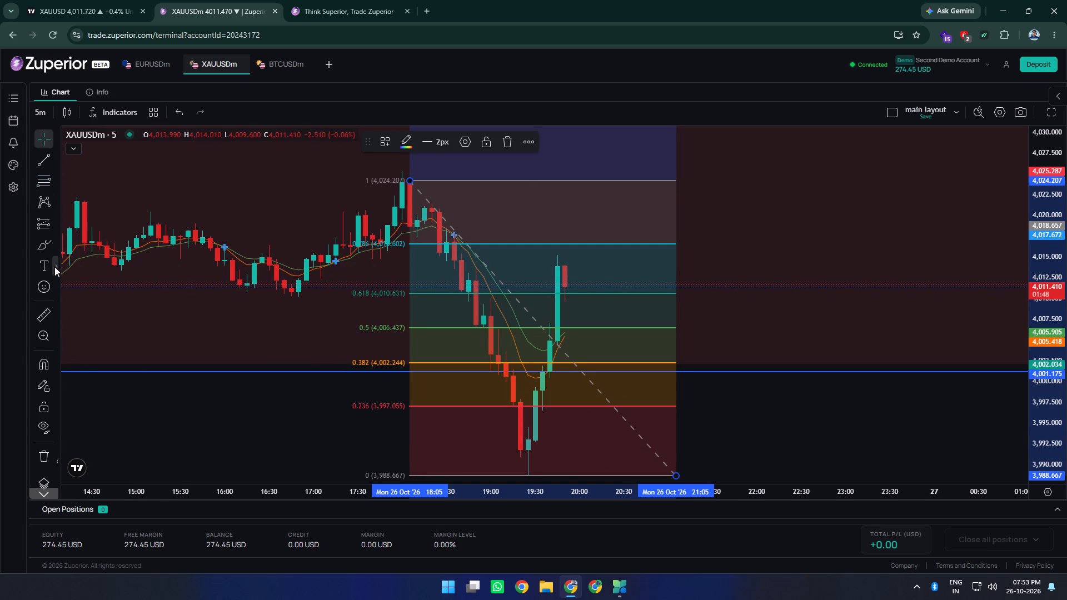
Draw a rectangle zone between the 0.618 and 0.5 Fib levels, about 4,010.6 to 4,006.7, spanning 18:05 to 21:10.
{"action": "left_click", "coordinate": [53, 242]}
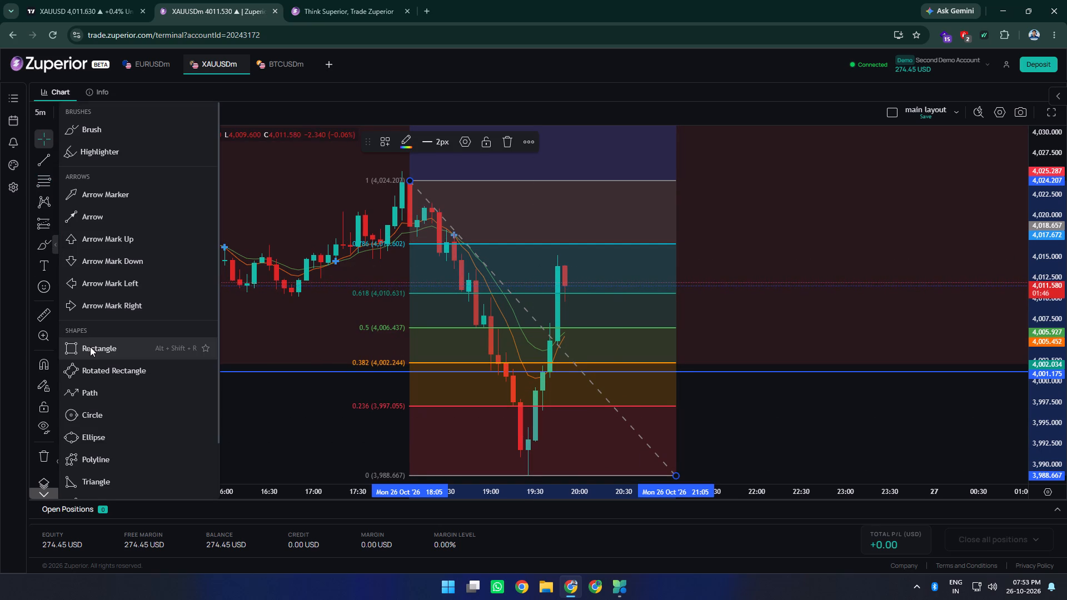
{"action": "left_click", "coordinate": [90, 347]}
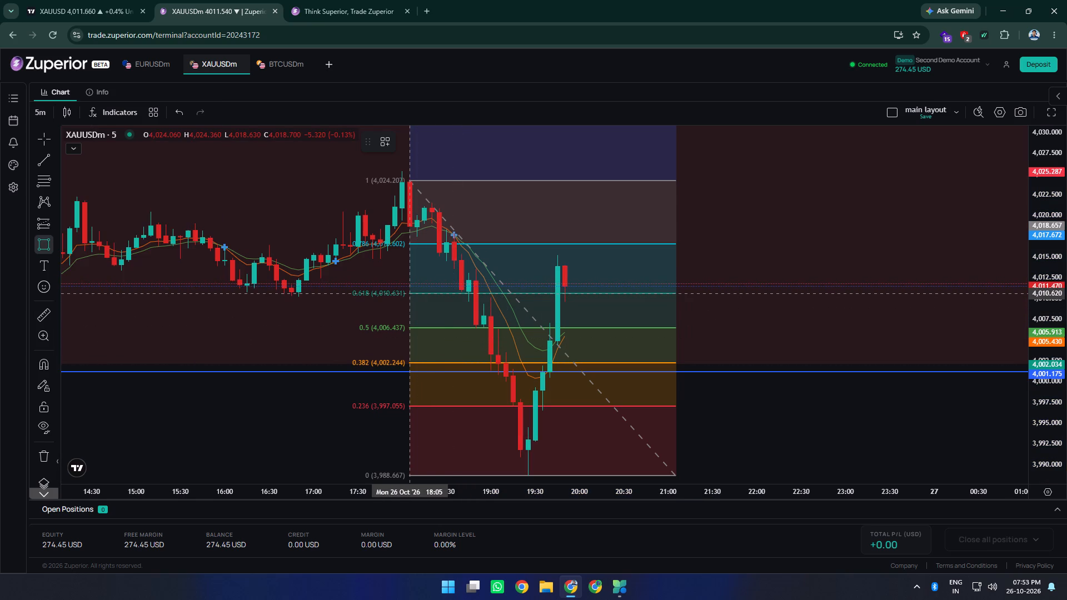
{"action": "left_click", "coordinate": [408, 293]}
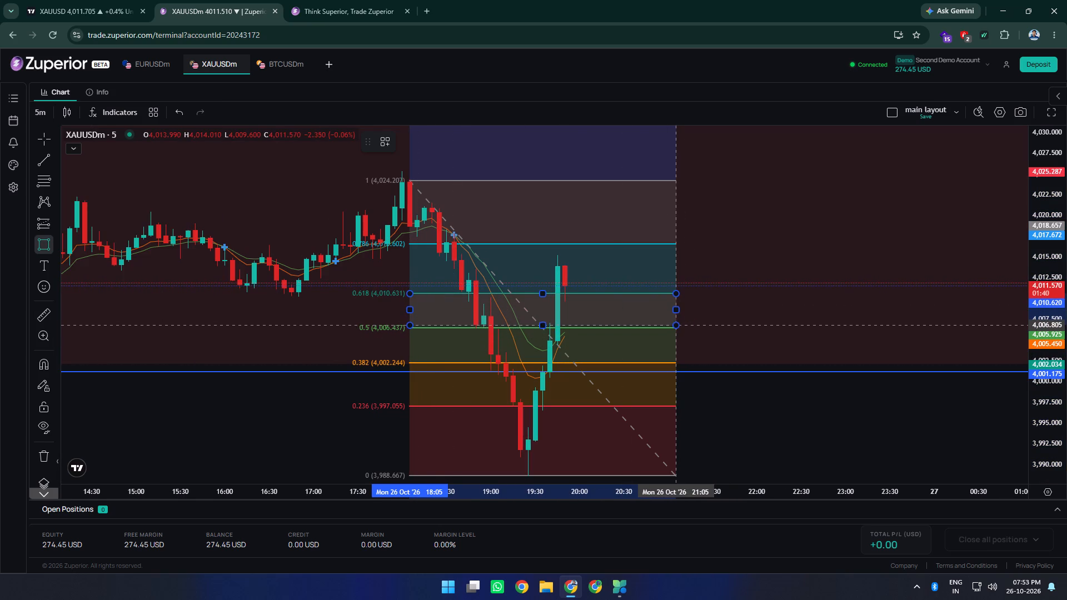
{"action": "left_click", "coordinate": [680, 326]}
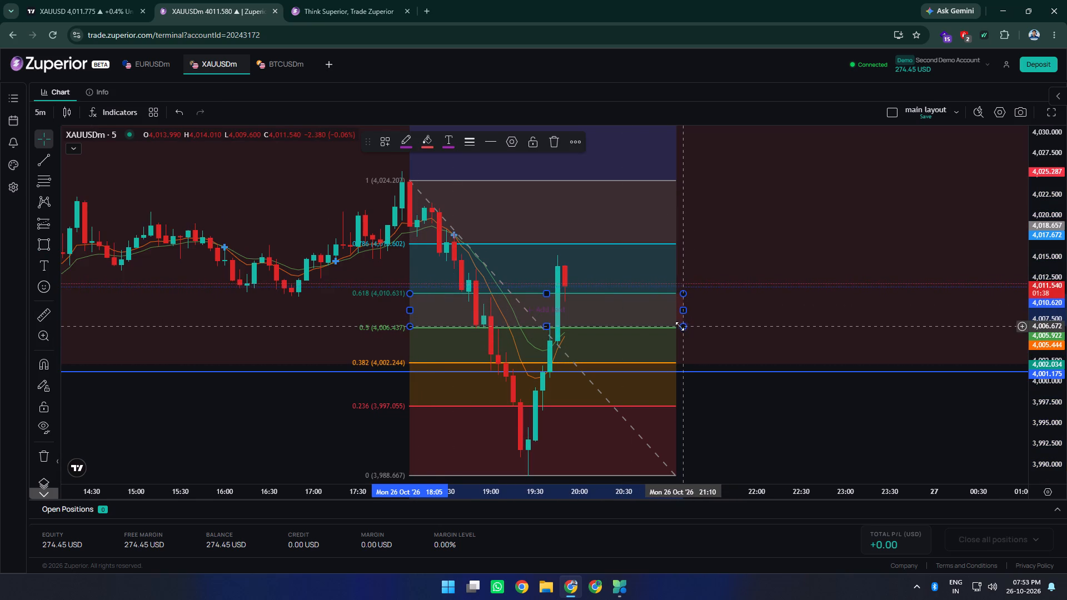
Fill the new rectangle zone with purple at 47% opacity.
{"action": "left_click", "coordinate": [428, 148]}
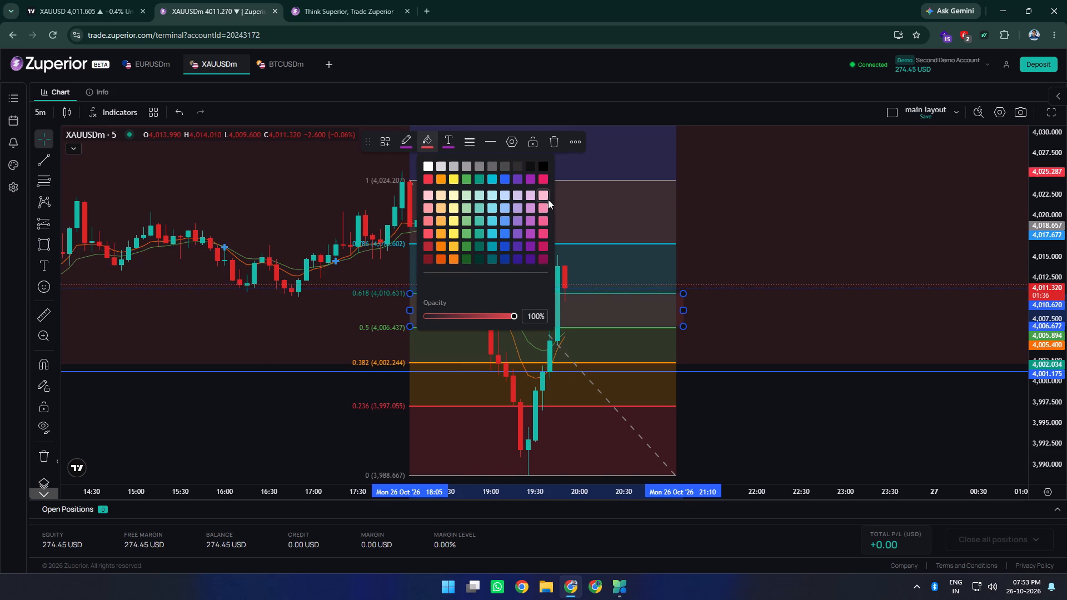
{"action": "left_click", "coordinate": [531, 232]}
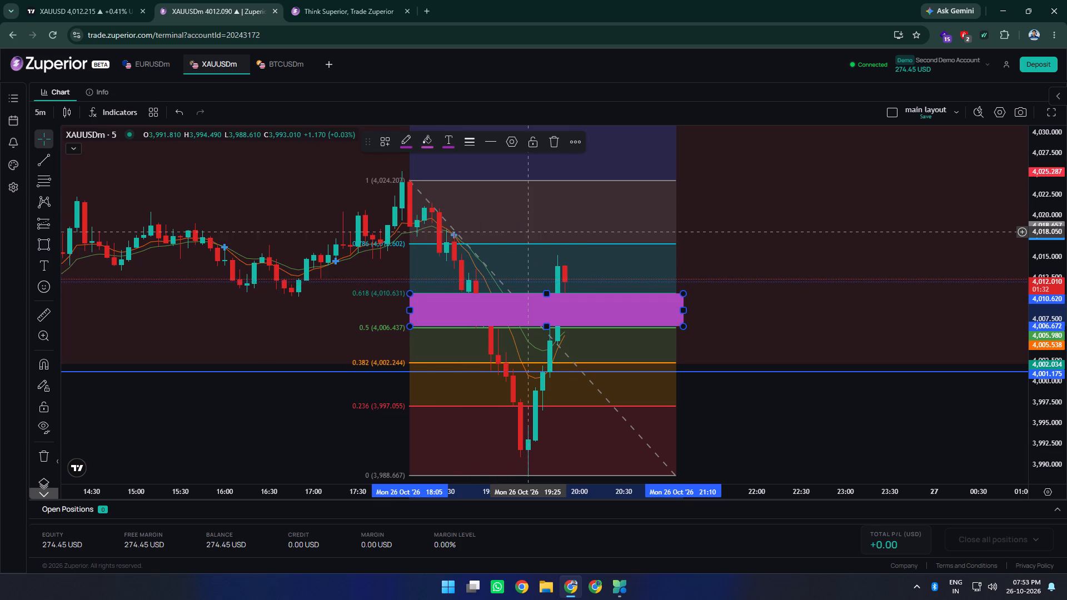
{"action": "left_click", "coordinate": [427, 139]}
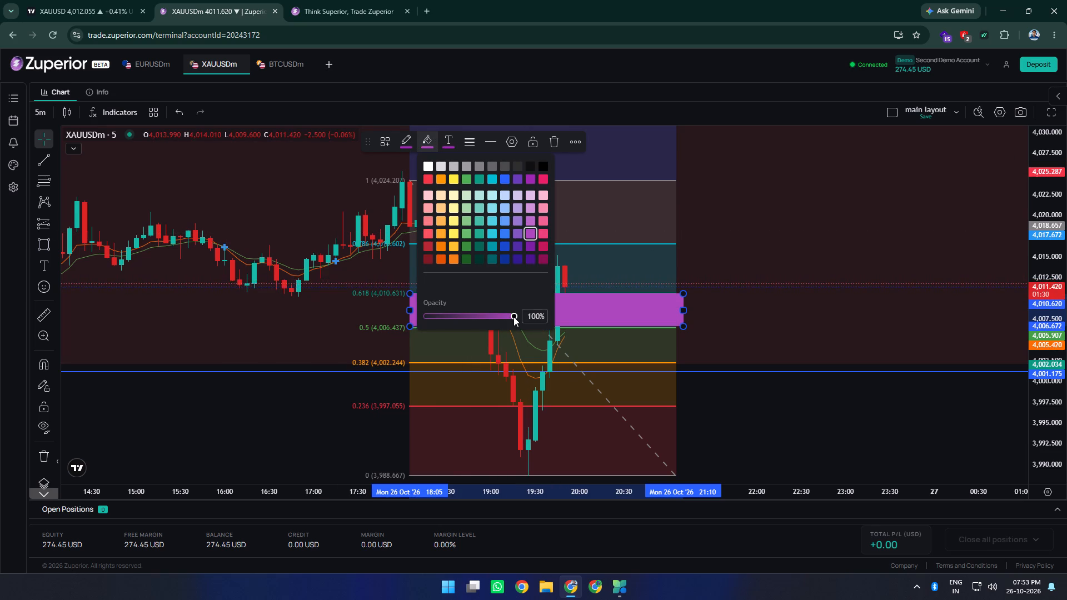
{"action": "left_click_drag", "start_coordinate": [513, 317], "coordinate": [460, 319]}
{"action": "left_click", "coordinate": [460, 319]}
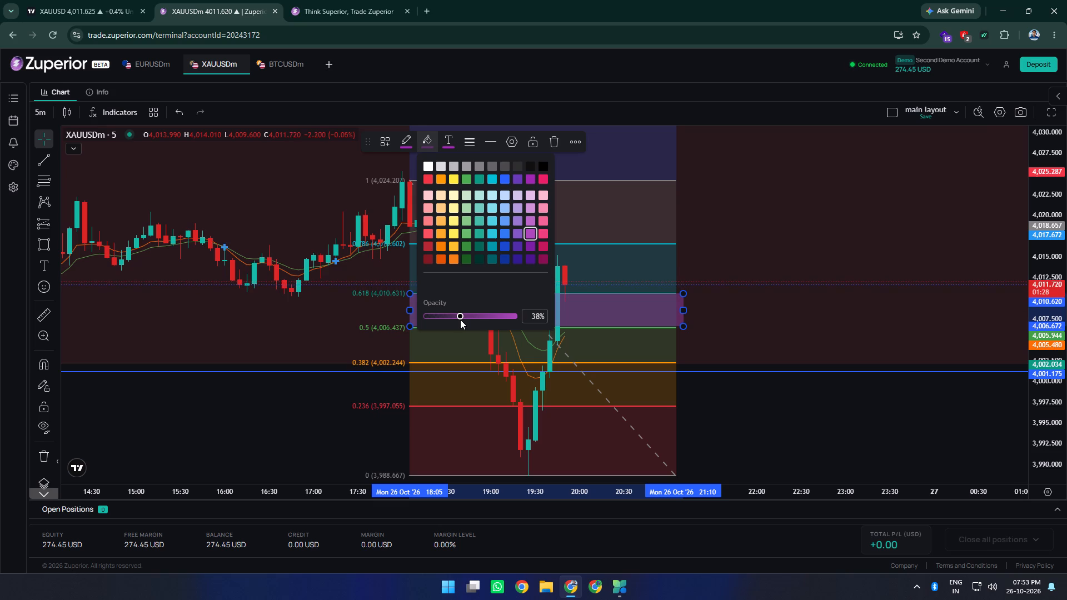
{"action": "left_click", "coordinate": [468, 315]}
{"action": "left_click", "coordinate": [468, 315]}
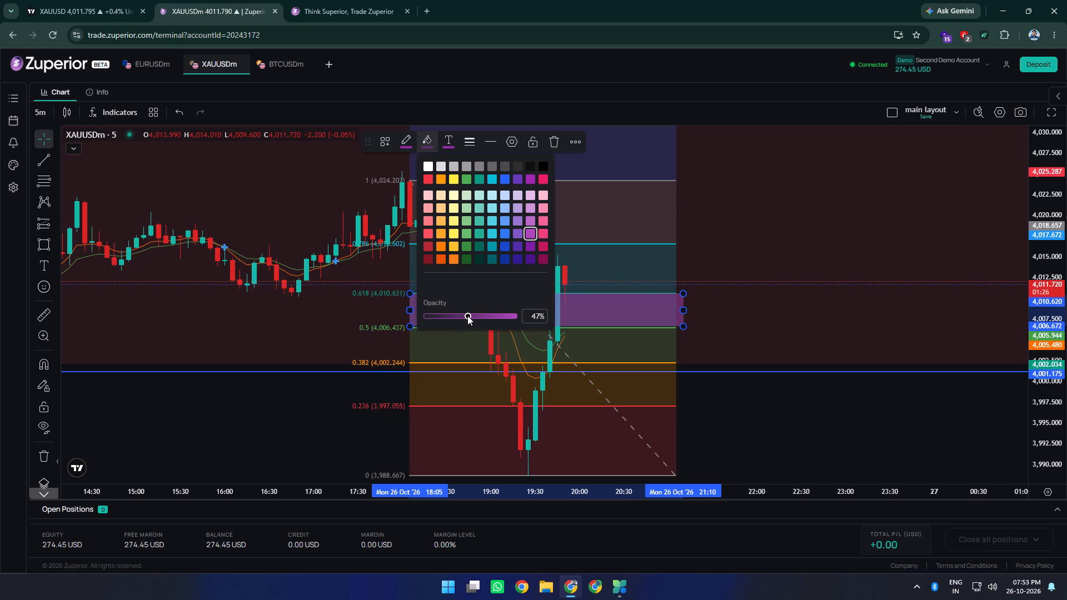
{"action": "left_click", "coordinate": [779, 345]}
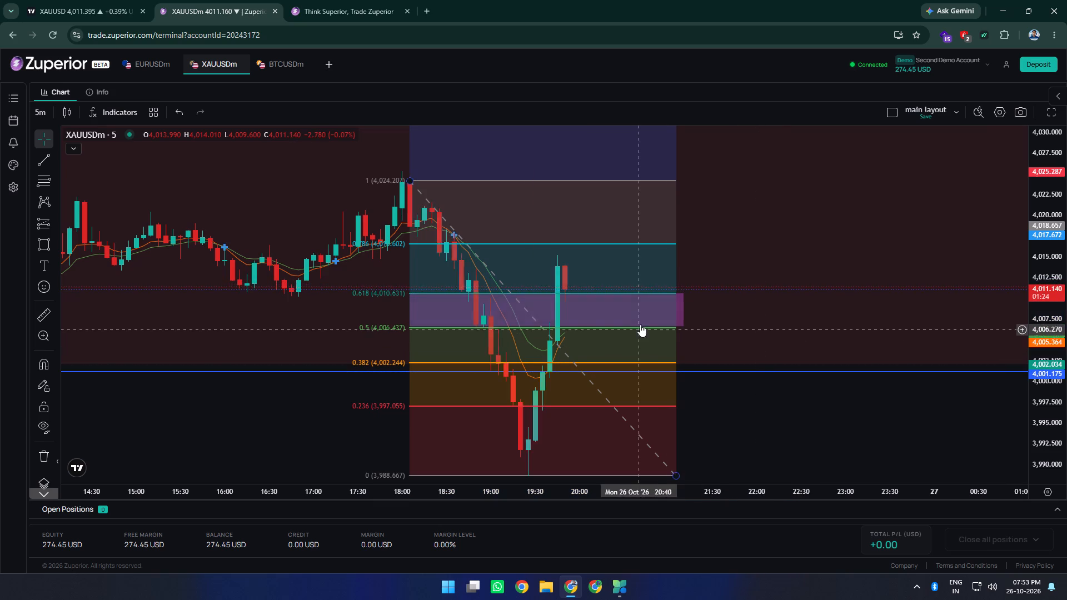
Delete the Fib Retracement drawing, keeping the purple rectangle zone.
{"action": "left_click", "coordinate": [638, 181]}
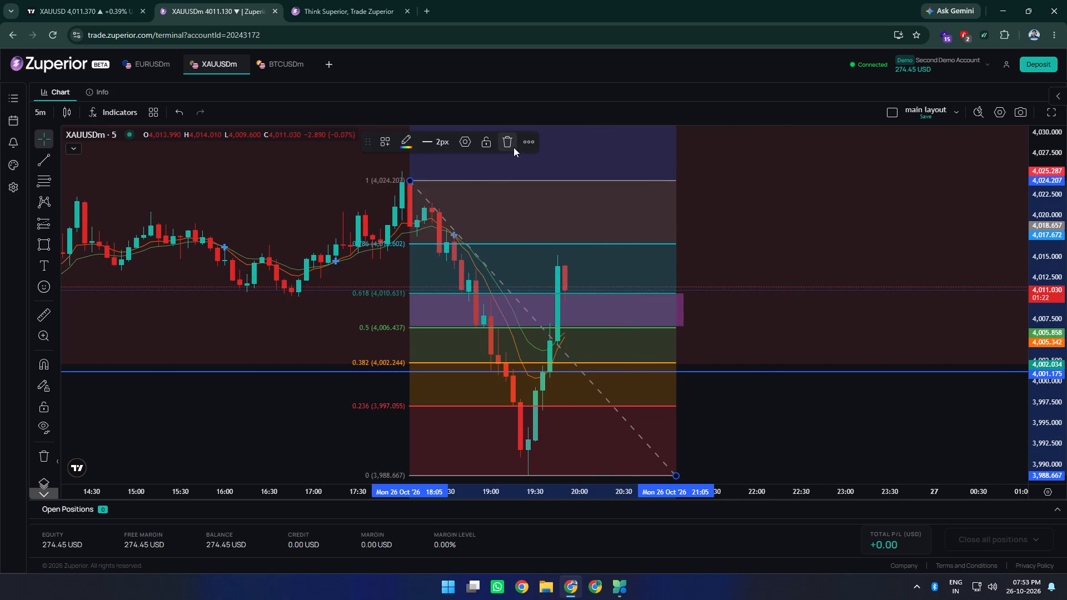
{"action": "left_click", "coordinate": [508, 143]}
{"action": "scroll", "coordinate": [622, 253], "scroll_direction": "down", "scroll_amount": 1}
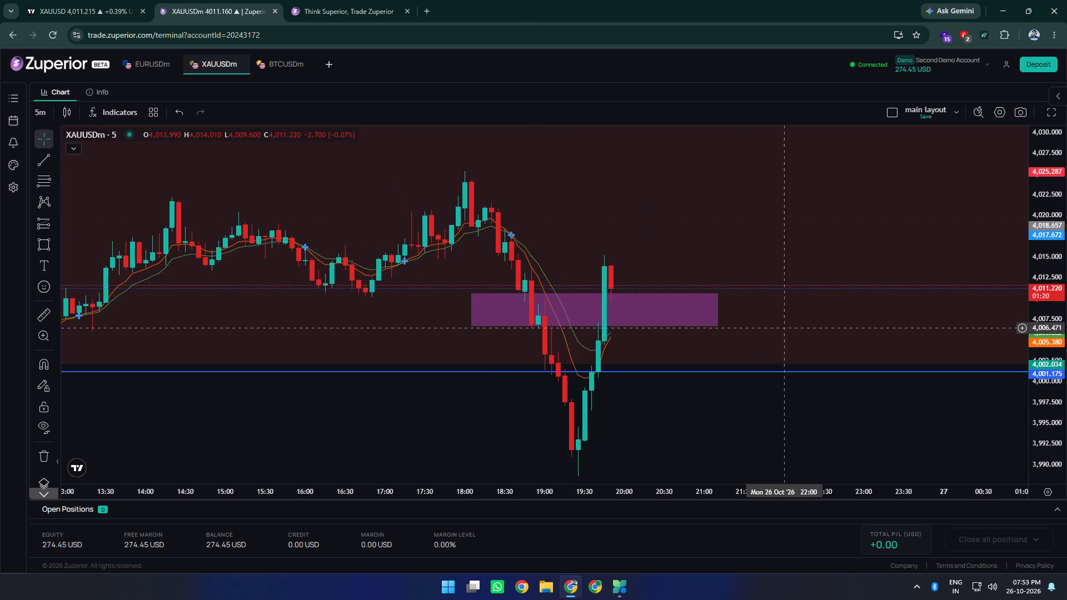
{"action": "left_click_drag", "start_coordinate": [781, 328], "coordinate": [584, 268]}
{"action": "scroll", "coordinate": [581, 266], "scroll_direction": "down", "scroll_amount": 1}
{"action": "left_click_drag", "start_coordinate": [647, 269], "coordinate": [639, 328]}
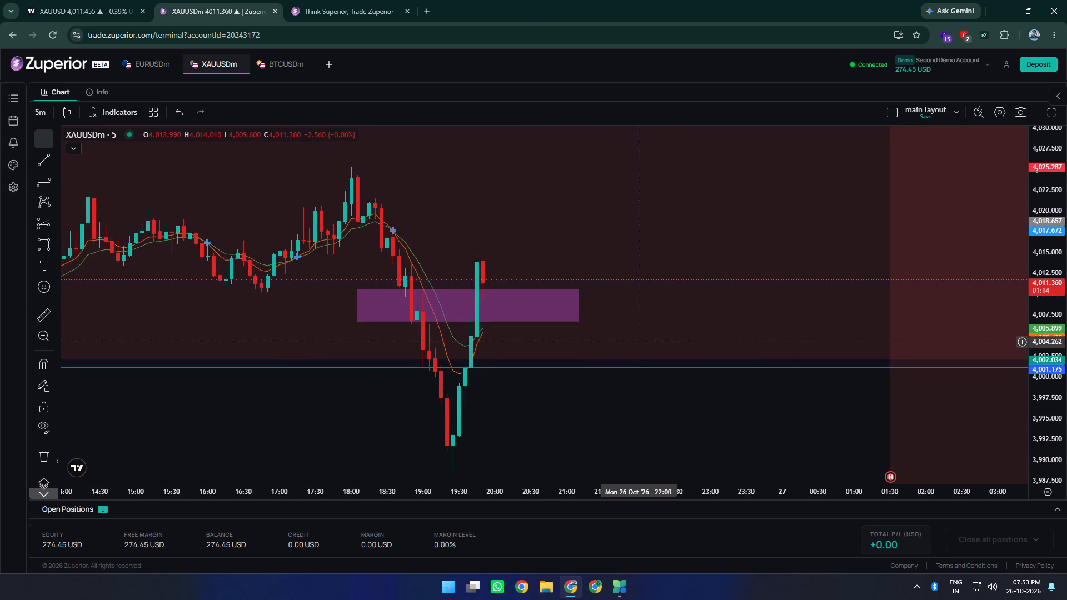
Show the hidden system tray icons.
{"action": "left_click", "coordinate": [914, 588]}
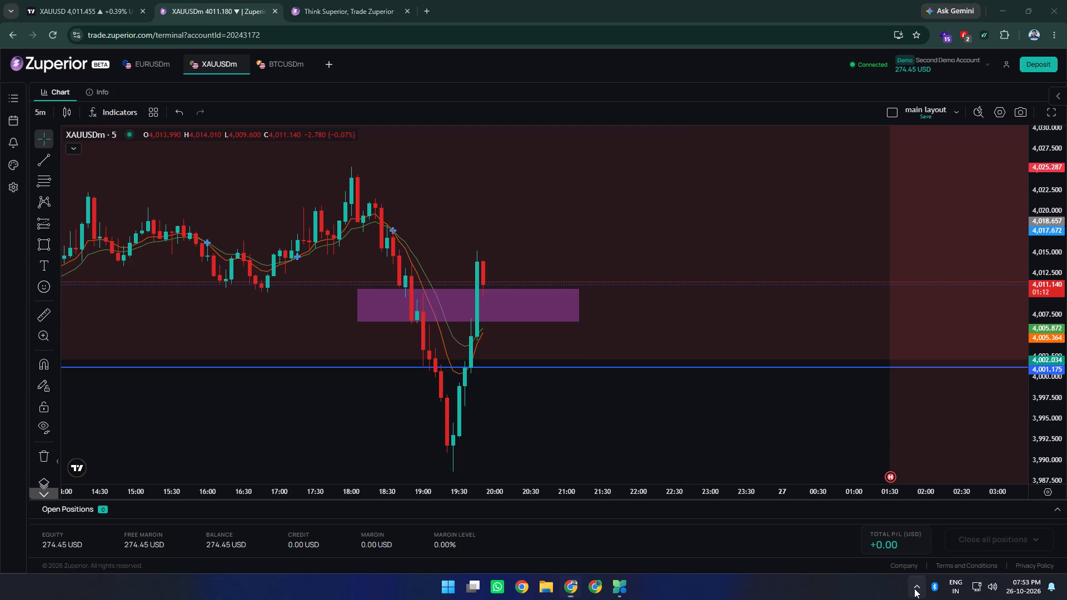
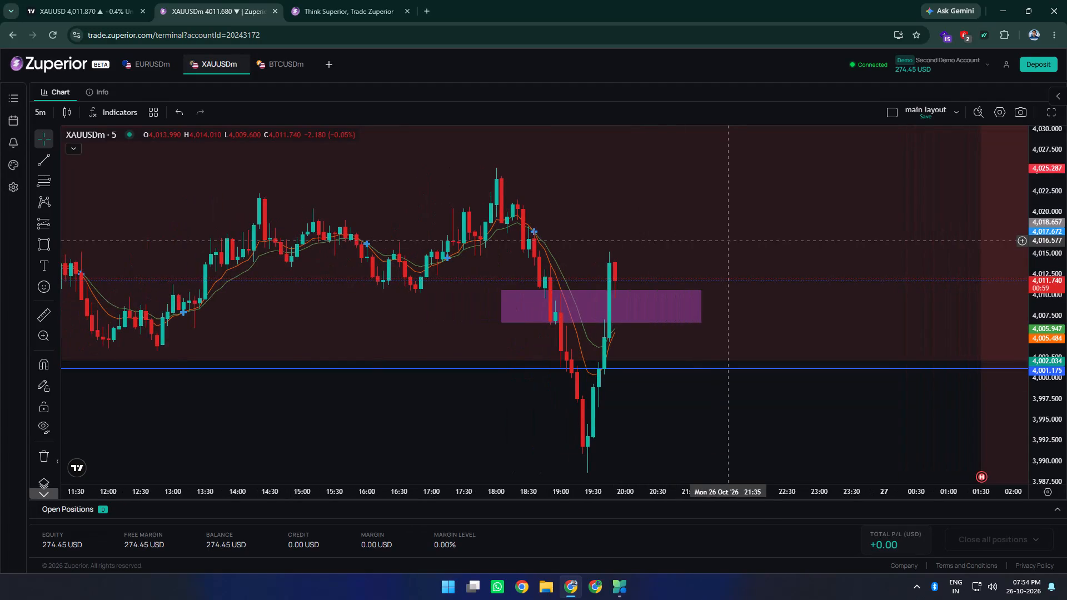
Examine the recent 5-minute XAUUSDm candles around the purple retracement zone on the Zuperior chart.
{"action": "left_click_drag", "start_coordinate": [729, 241], "coordinate": [639, 219]}
{"action": "left_click_drag", "start_coordinate": [352, 381], "coordinate": [330, 384]}
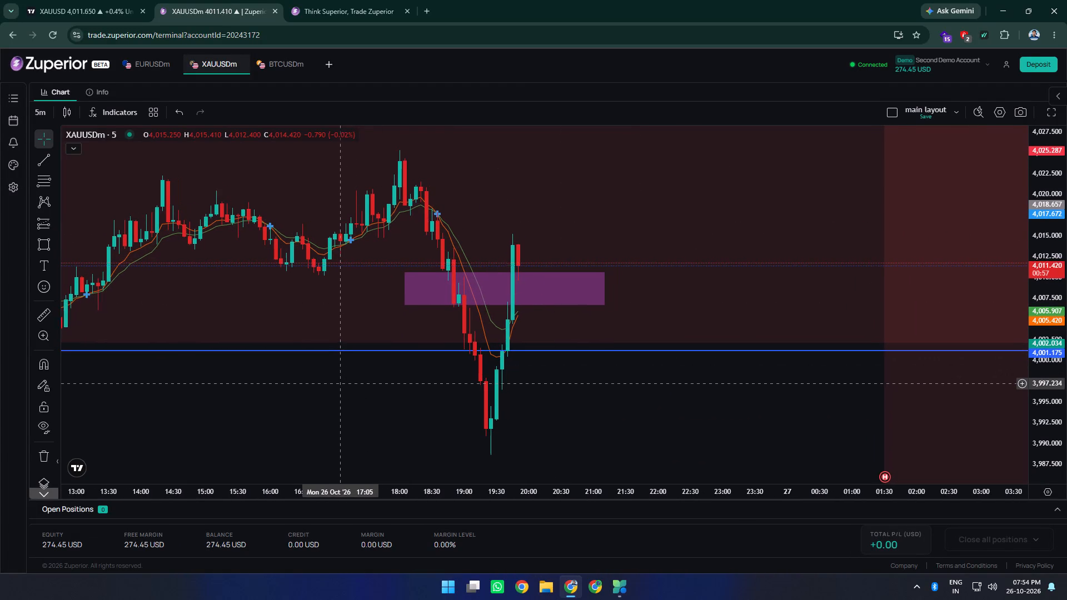
{"action": "left_click_drag", "start_coordinate": [330, 384], "coordinate": [326, 386]}
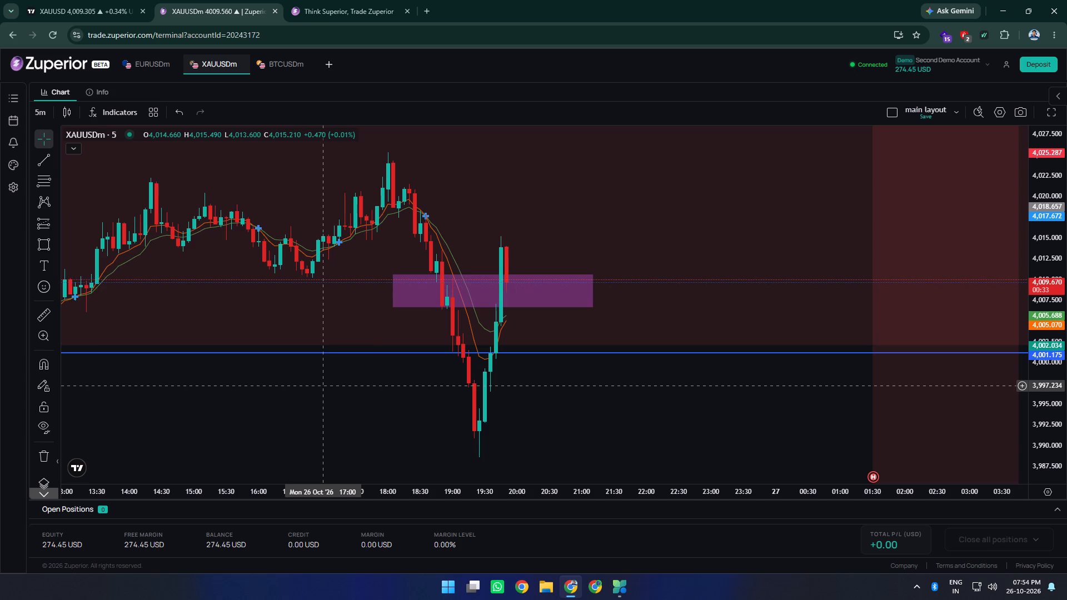
{"action": "scroll", "coordinate": [310, 278], "scroll_direction": "up", "scroll_amount": 3}
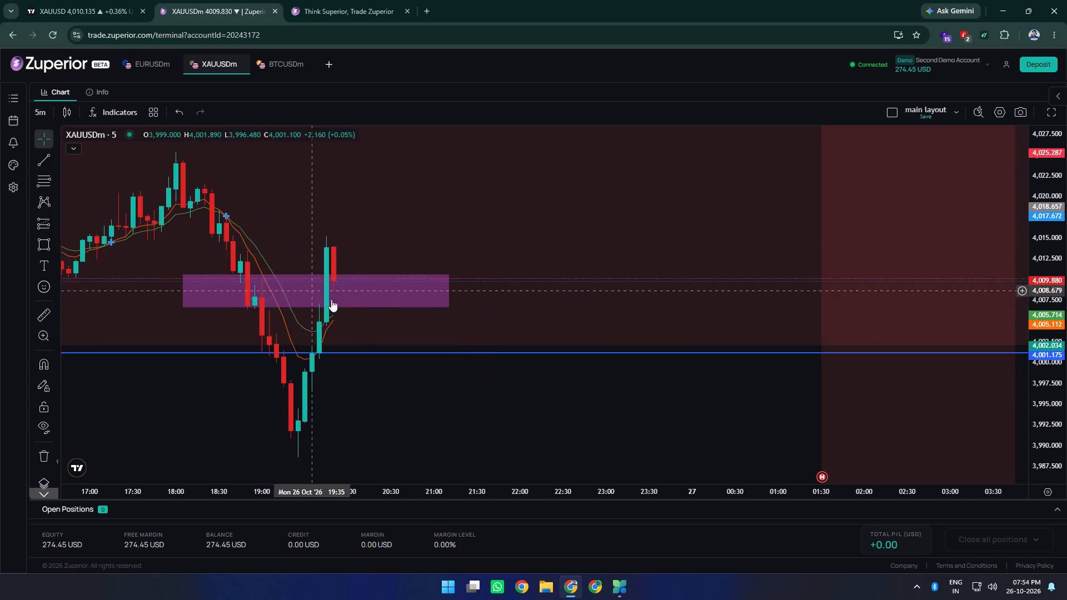
{"action": "left_click_drag", "start_coordinate": [454, 236], "coordinate": [596, 255]}
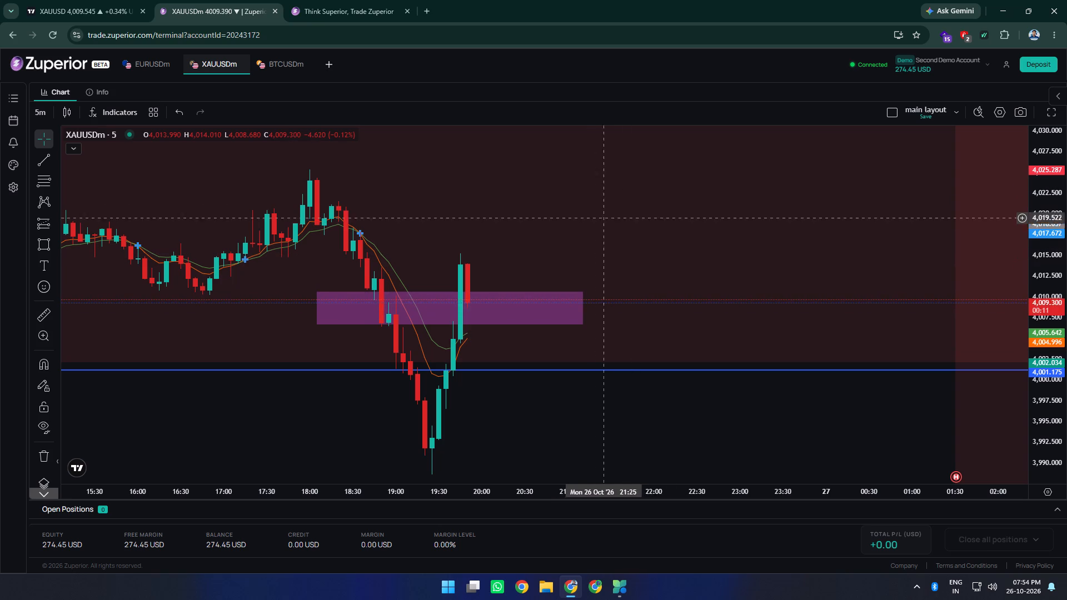
{"action": "scroll", "coordinate": [599, 224], "scroll_direction": "up", "scroll_amount": 1}
{"action": "left_click_drag", "start_coordinate": [576, 233], "coordinate": [672, 245]}
{"action": "scroll", "coordinate": [672, 245], "scroll_direction": "down", "scroll_amount": 1}
{"action": "left_click_drag", "start_coordinate": [695, 254], "coordinate": [667, 238]}
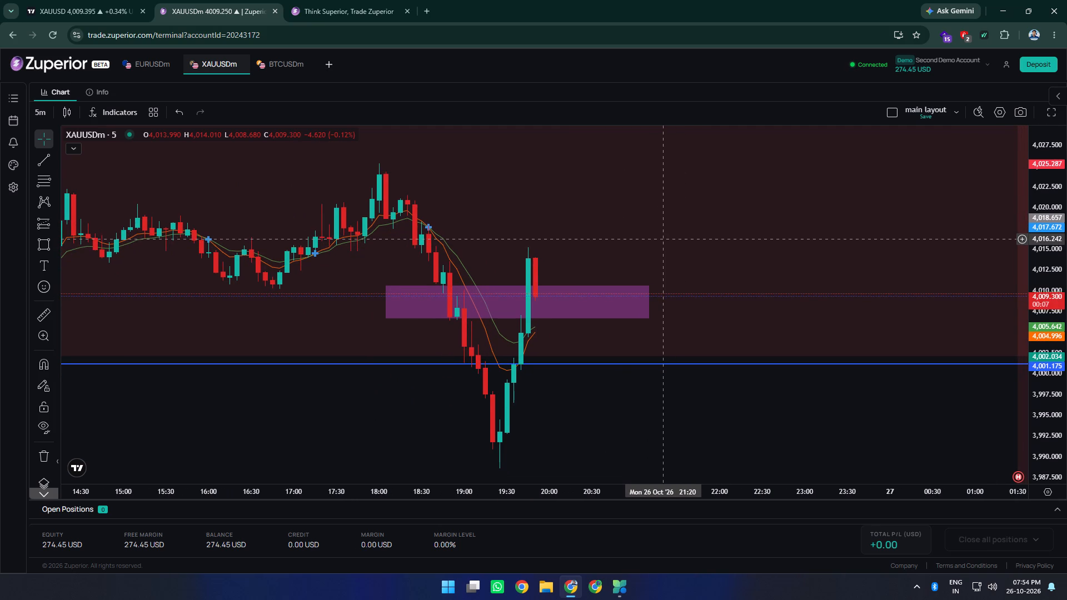
{"action": "scroll", "coordinate": [614, 239], "scroll_direction": "down", "scroll_amount": 1}
{"action": "left_click_drag", "start_coordinate": [636, 236], "coordinate": [577, 233]}
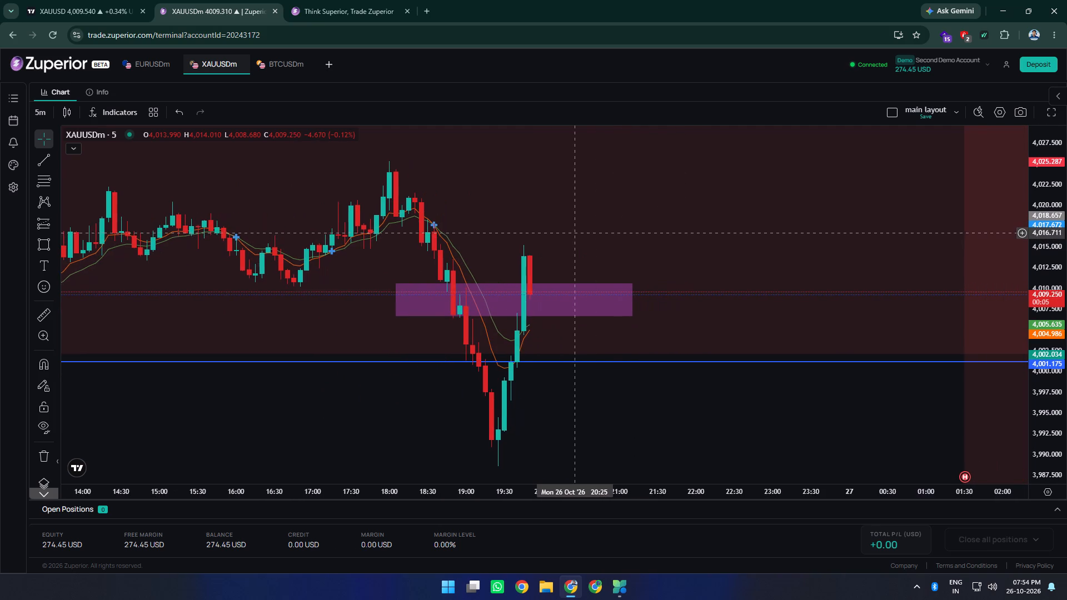
{"action": "left_click_drag", "start_coordinate": [577, 233], "coordinate": [573, 232]}
{"action": "scroll", "coordinate": [614, 244], "scroll_direction": "down", "scroll_amount": 1}
{"action": "left_click_drag", "start_coordinate": [648, 232], "coordinate": [625, 228]}
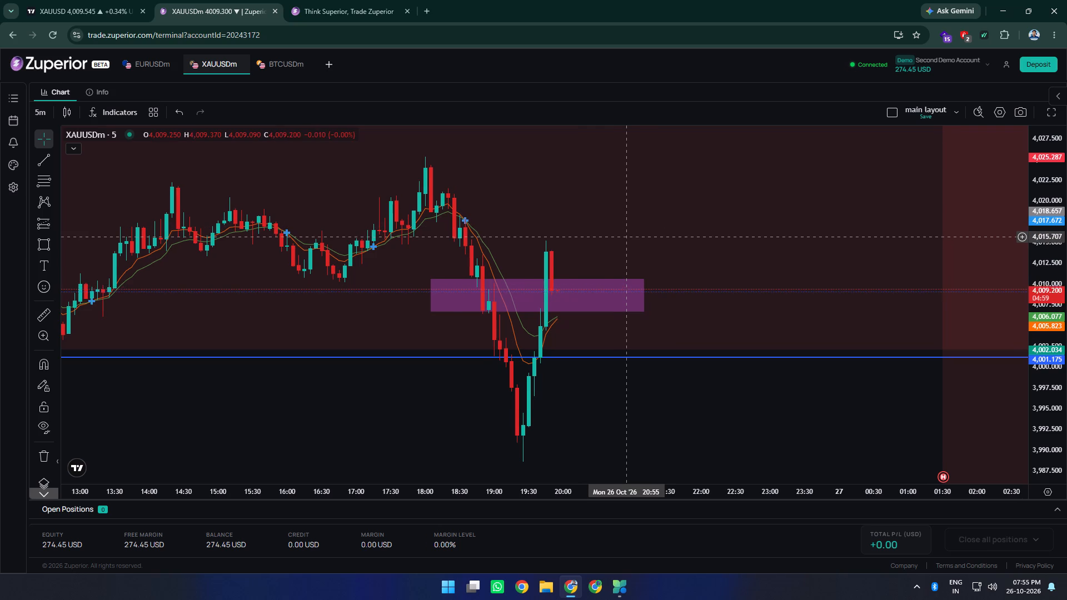
{"action": "scroll", "coordinate": [293, 353], "scroll_direction": "up", "scroll_amount": 1}
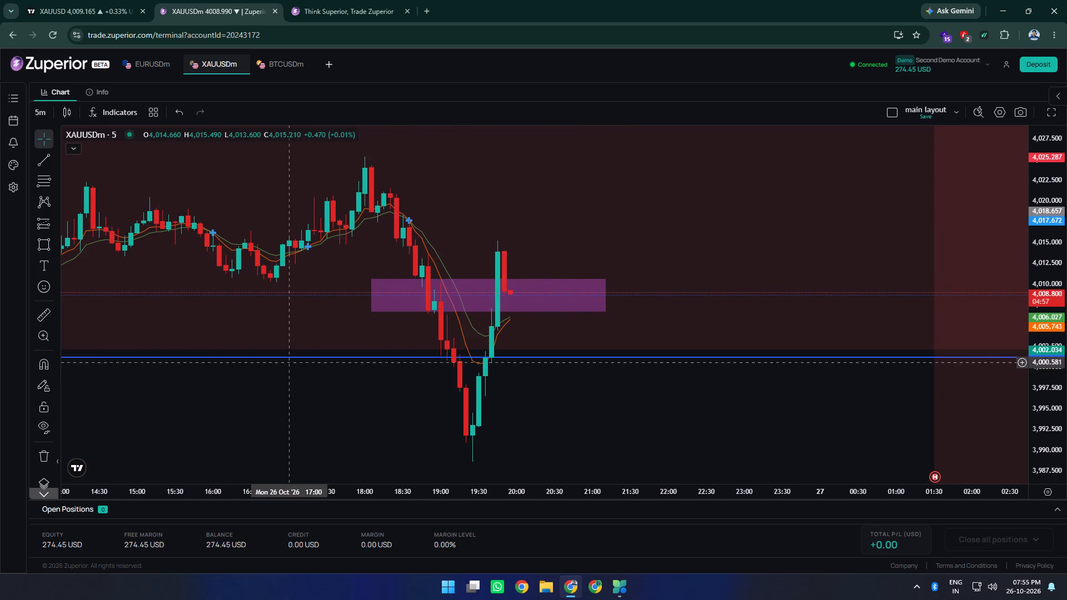
{"action": "left_click_drag", "start_coordinate": [286, 366], "coordinate": [266, 348]}
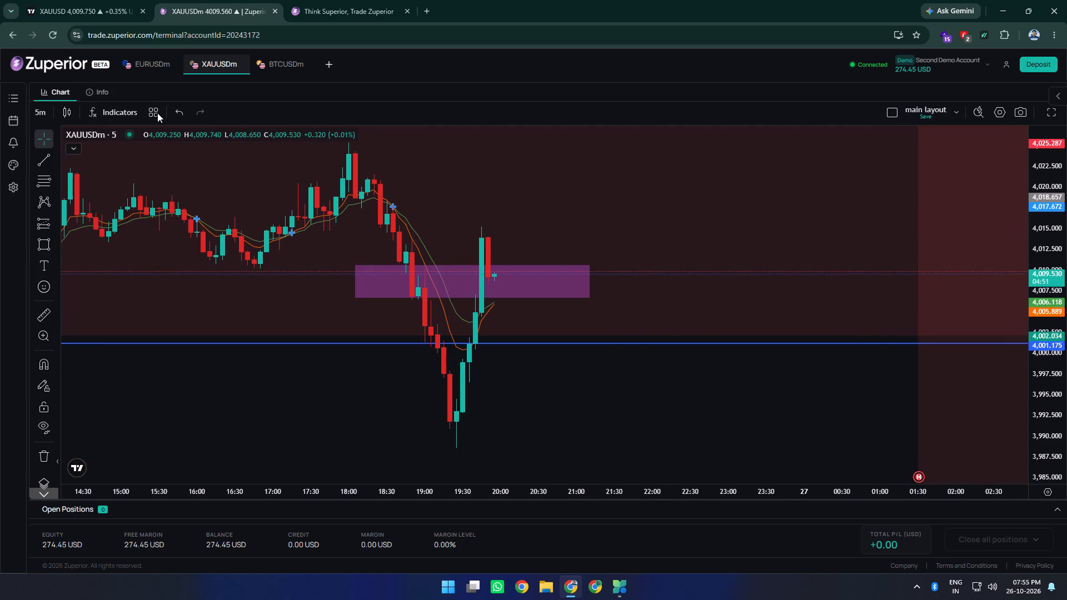
{"action": "left_click", "coordinate": [43, 109]}
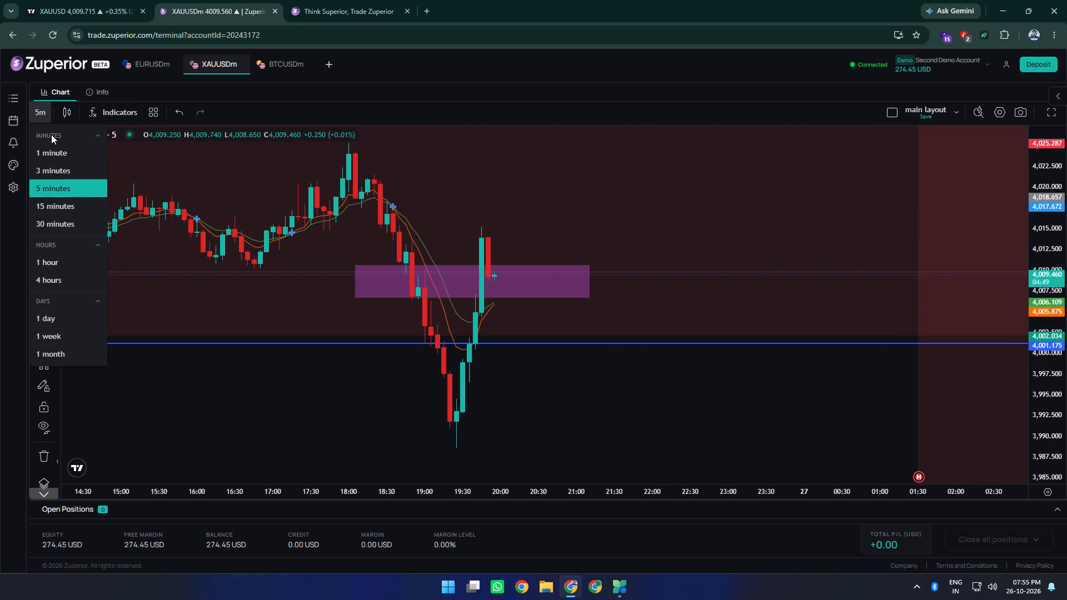
{"action": "left_click", "coordinate": [41, 110]}
Switch to the TradingView XAUUSD chart and examine price around the Fib Retracement Zone on the 15-minute timeframe.
{"action": "left_click", "coordinate": [81, 0]}
{"action": "scroll", "coordinate": [362, 313], "scroll_direction": "up", "scroll_amount": 2}
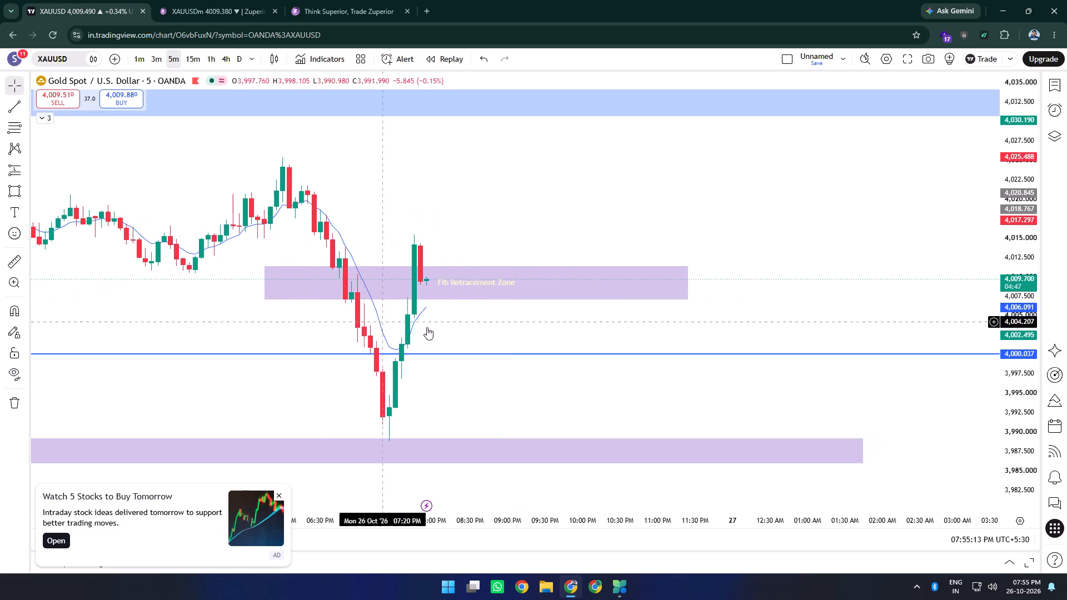
{"action": "left_click", "coordinate": [546, 332]}
{"action": "left_click_drag", "start_coordinate": [546, 332], "coordinate": [565, 333]}
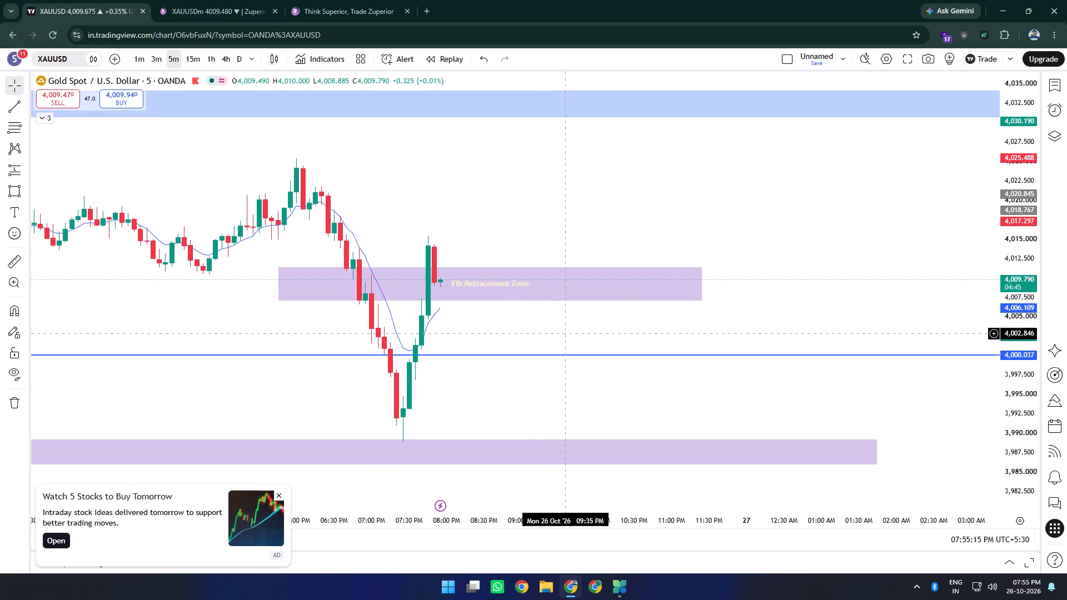
{"action": "left_click", "coordinate": [196, 63]}
{"action": "scroll", "coordinate": [324, 326], "scroll_direction": "up", "scroll_amount": 1}
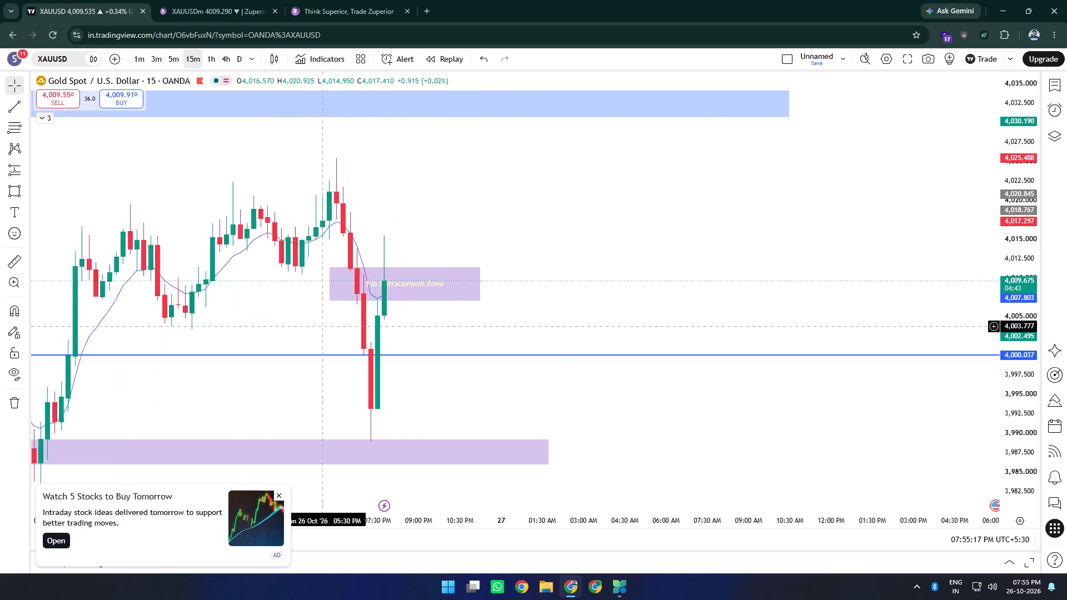
{"action": "scroll", "coordinate": [324, 326], "scroll_direction": "up", "scroll_amount": 1}
{"action": "left_click_drag", "start_coordinate": [1019, 168], "coordinate": [1009, 248]}
{"action": "left_click_drag", "start_coordinate": [654, 239], "coordinate": [702, 245]}
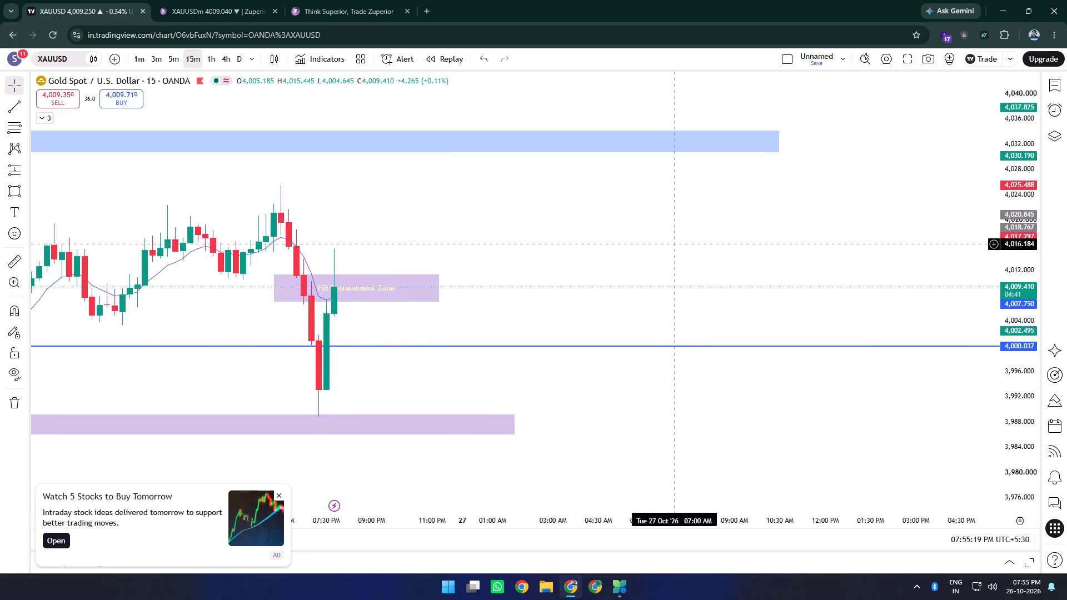
{"action": "left_click_drag", "start_coordinate": [702, 245], "coordinate": [770, 233]}
{"action": "left_click_drag", "start_coordinate": [741, 233], "coordinate": [747, 236]}
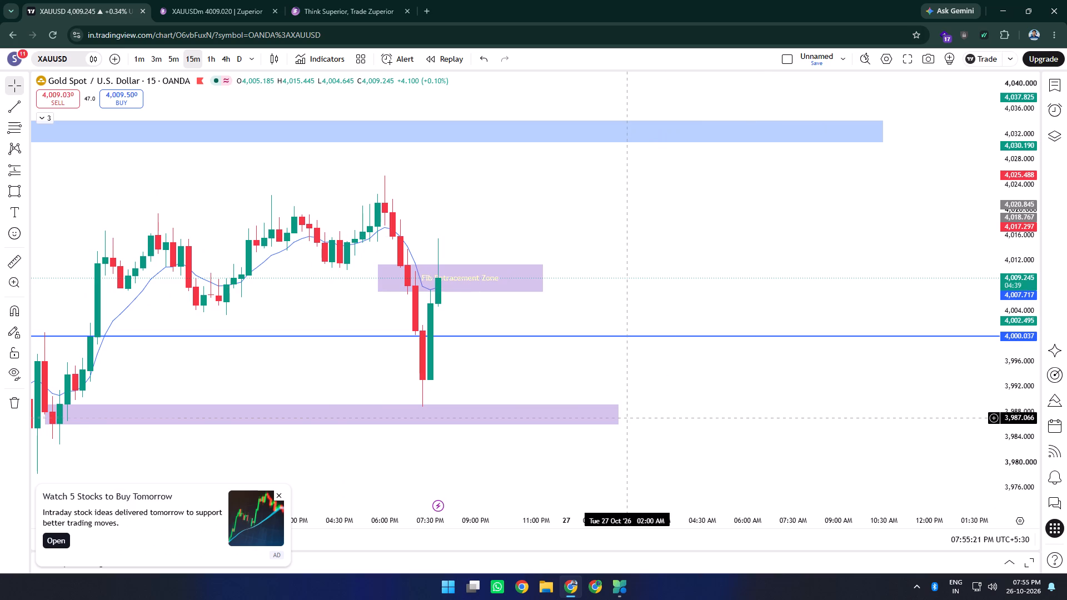
Extend the end of the lower purple zone to about 02:00 AM on 27 Oct.
{"action": "left_click_drag", "start_coordinate": [620, 415], "coordinate": [630, 415]}
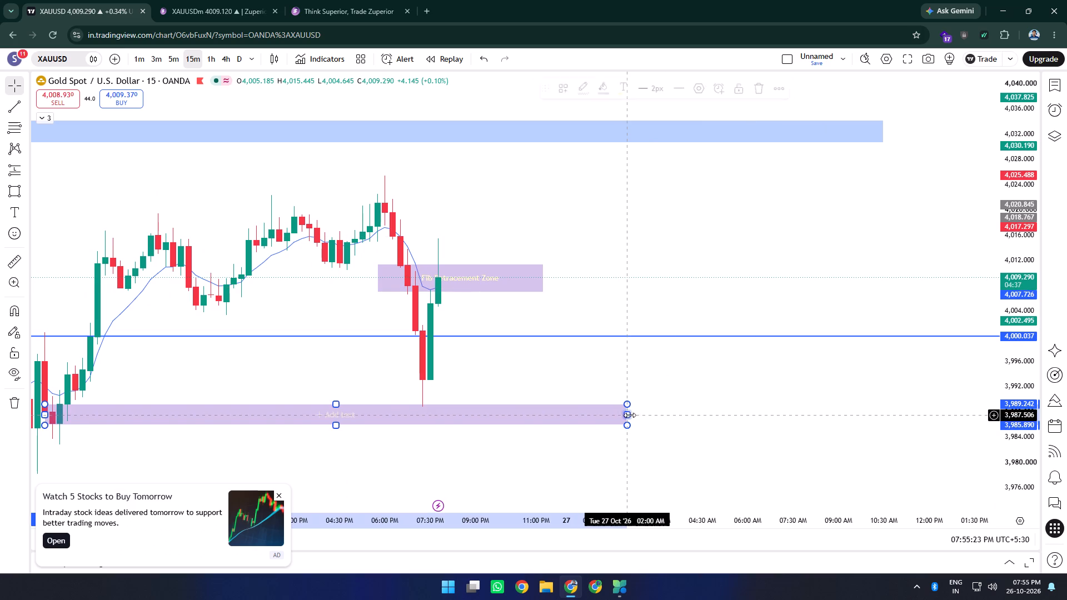
{"action": "left_click", "coordinate": [732, 397]}
Examine the 15-minute gold price action between the upper blue zone and the lower purple zone.
{"action": "scroll", "coordinate": [694, 246], "scroll_direction": "down", "scroll_amount": 4}
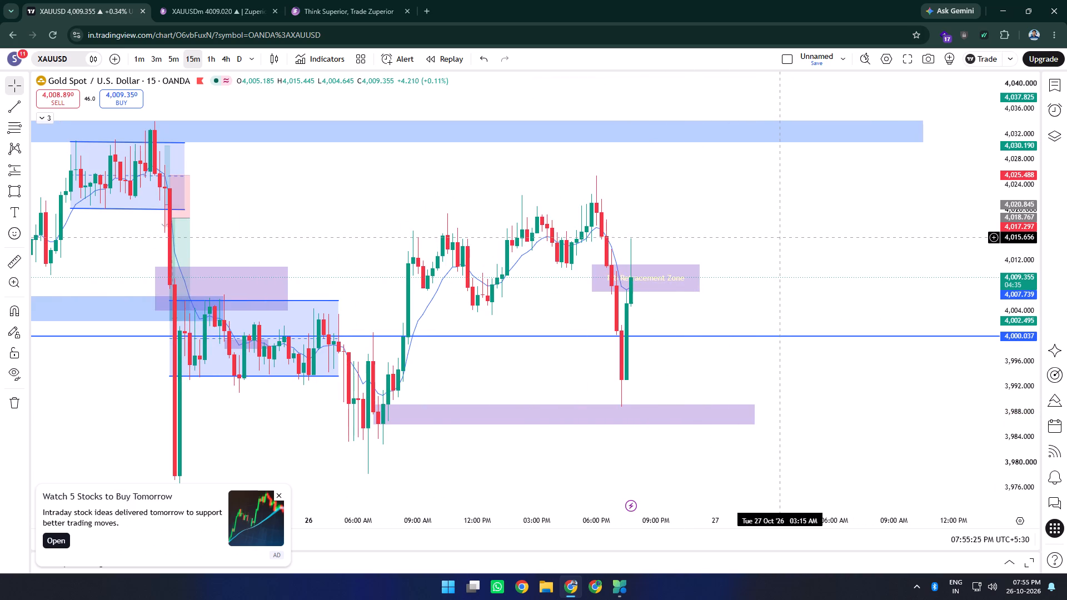
{"action": "scroll", "coordinate": [778, 237], "scroll_direction": "up", "scroll_amount": 2}
{"action": "scroll", "coordinate": [722, 245], "scroll_direction": "up", "scroll_amount": 1}
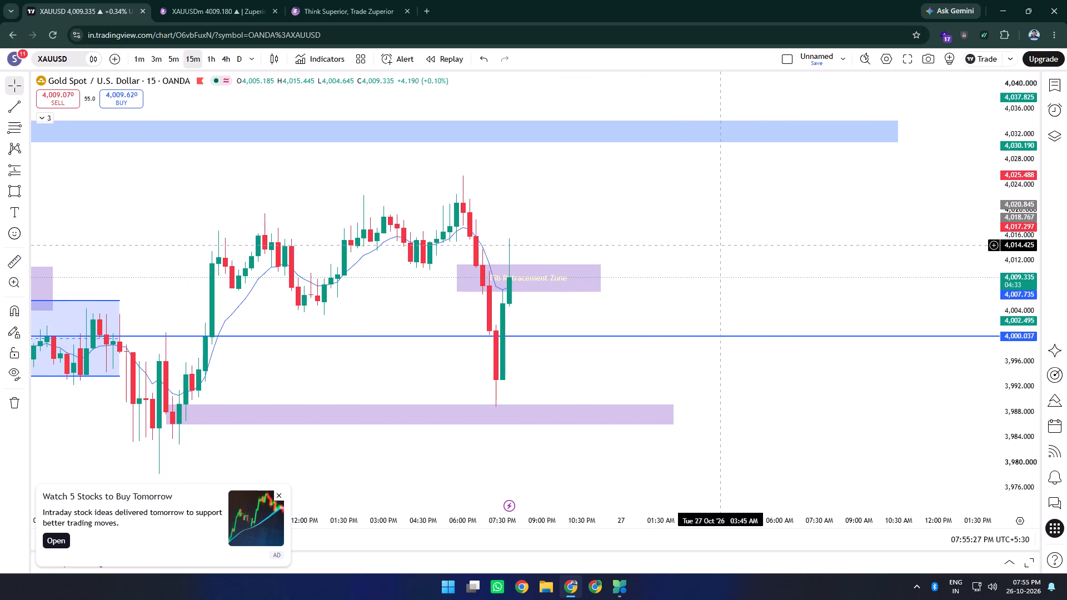
{"action": "scroll", "coordinate": [670, 245], "scroll_direction": "up", "scroll_amount": 1}
{"action": "left_click_drag", "start_coordinate": [670, 245], "coordinate": [660, 247]}
{"action": "scroll", "coordinate": [635, 249], "scroll_direction": "up", "scroll_amount": 1}
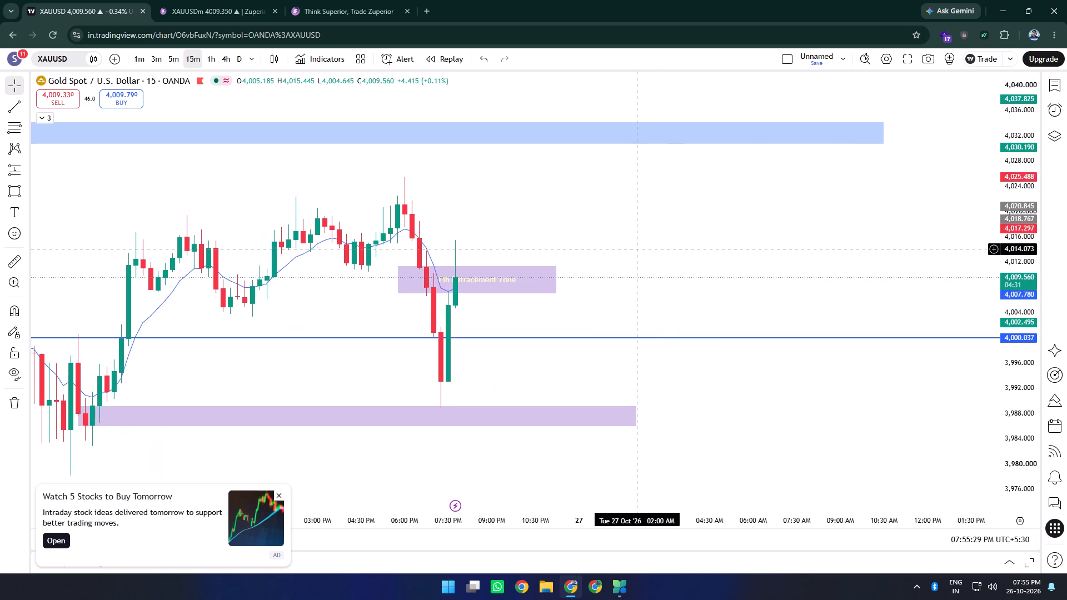
{"action": "scroll", "coordinate": [635, 249], "scroll_direction": "up", "scroll_amount": 1}
{"action": "left_click_drag", "start_coordinate": [560, 246], "coordinate": [611, 244]}
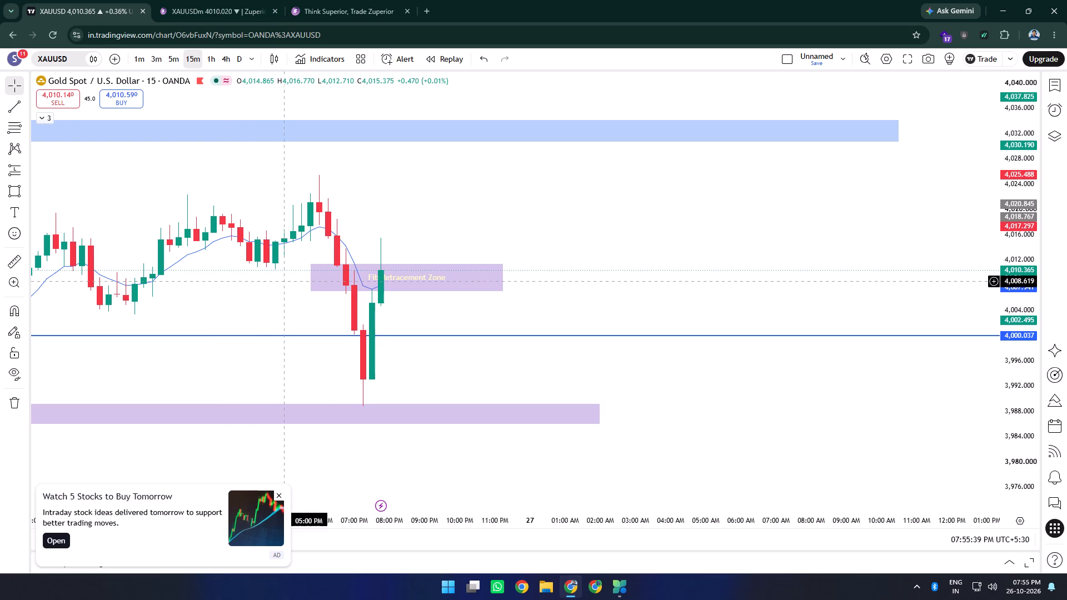
{"action": "left_click_drag", "start_coordinate": [287, 281], "coordinate": [252, 280]}
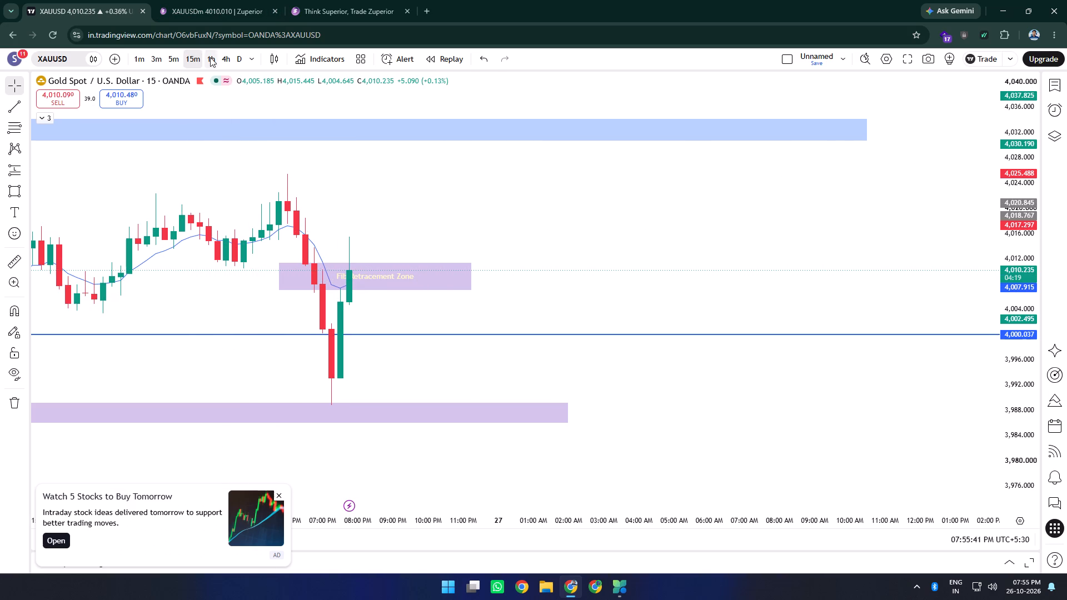
Compare the 5-minute and 15-minute gold charts, then examine the 5-minute candles around the Fib Retracement Zone.
{"action": "left_click", "coordinate": [173, 59]}
{"action": "scroll", "coordinate": [427, 237], "scroll_direction": "down", "scroll_amount": 2}
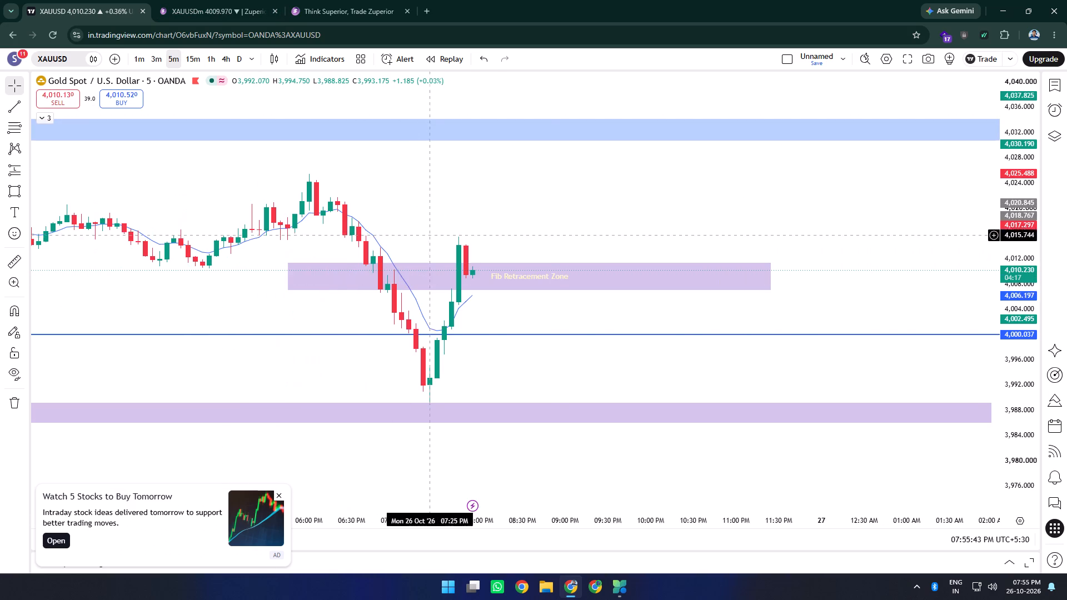
{"action": "left_click_drag", "start_coordinate": [1023, 421], "coordinate": [1024, 388]}
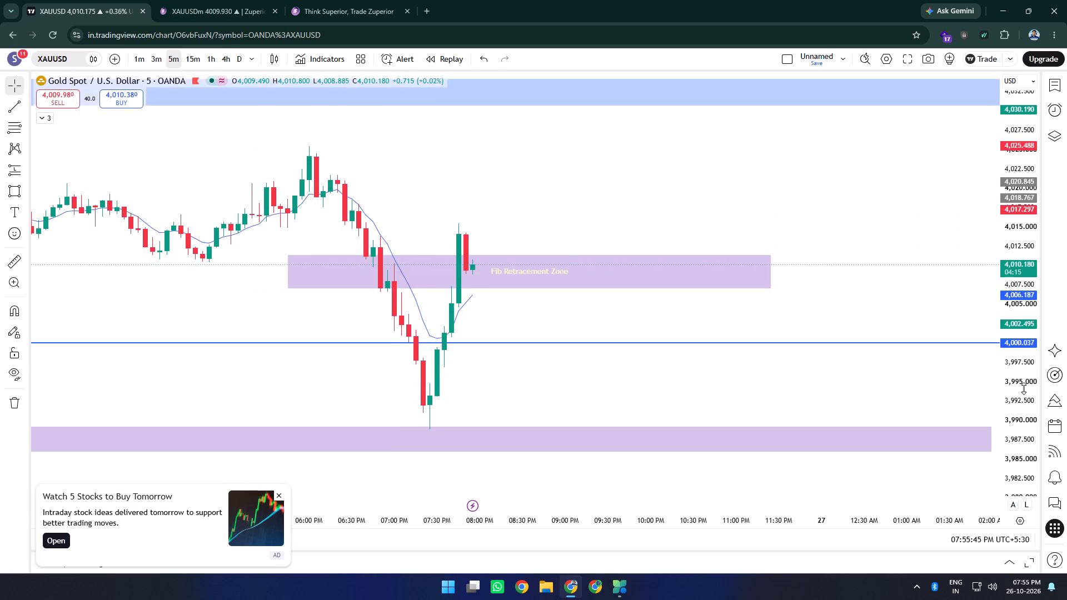
{"action": "left_click_drag", "start_coordinate": [1024, 388], "coordinate": [1024, 392]}
{"action": "left_click", "coordinate": [198, 60]}
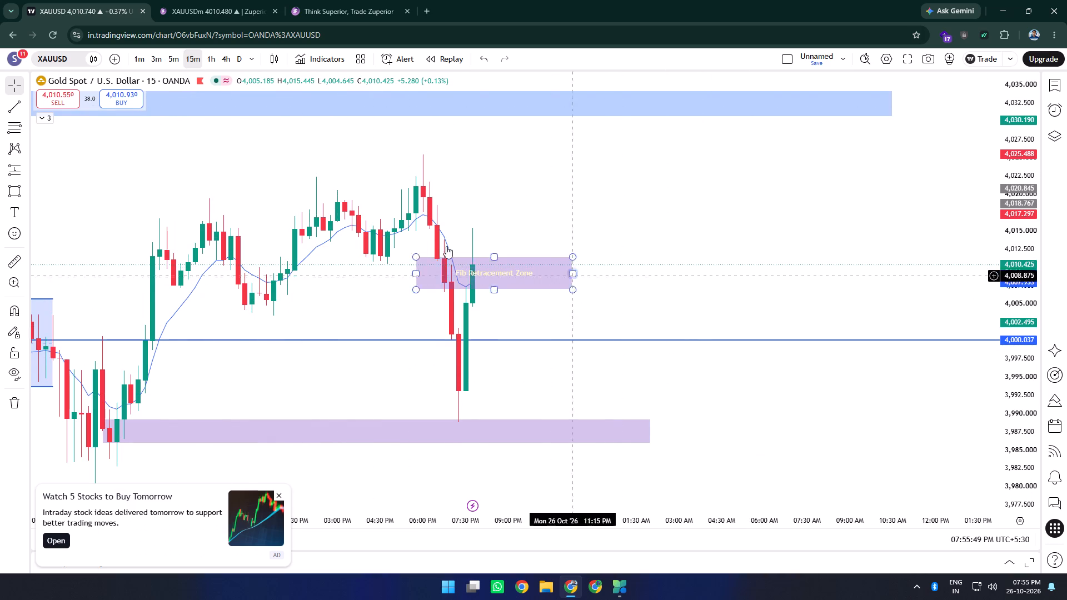
{"action": "left_click", "coordinate": [176, 57]}
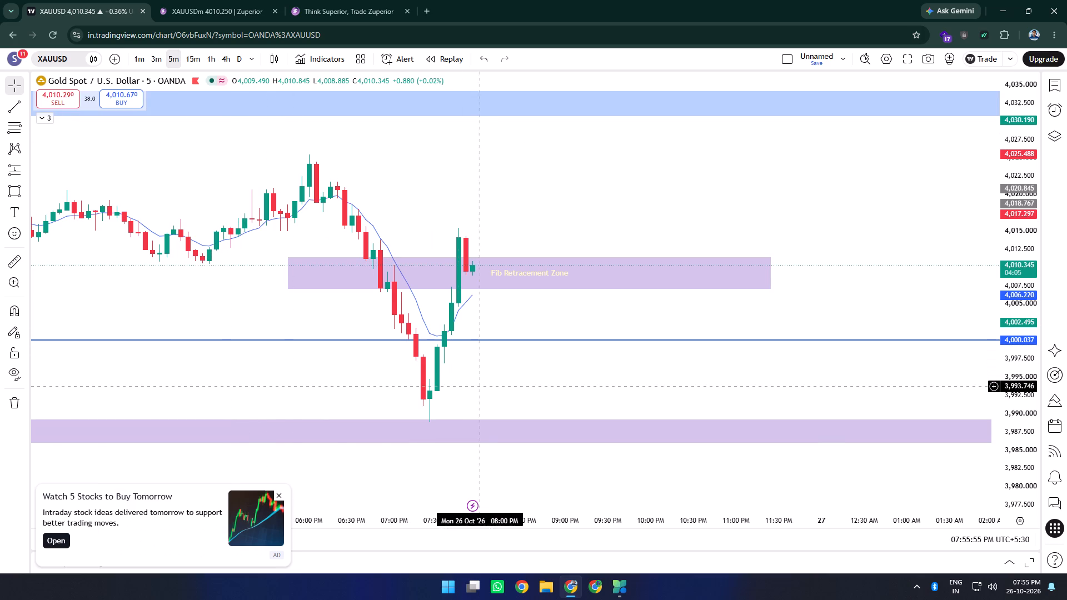
{"action": "left_click_drag", "start_coordinate": [491, 386], "coordinate": [469, 379]}
{"action": "left_click_drag", "start_coordinate": [311, 403], "coordinate": [315, 384]}
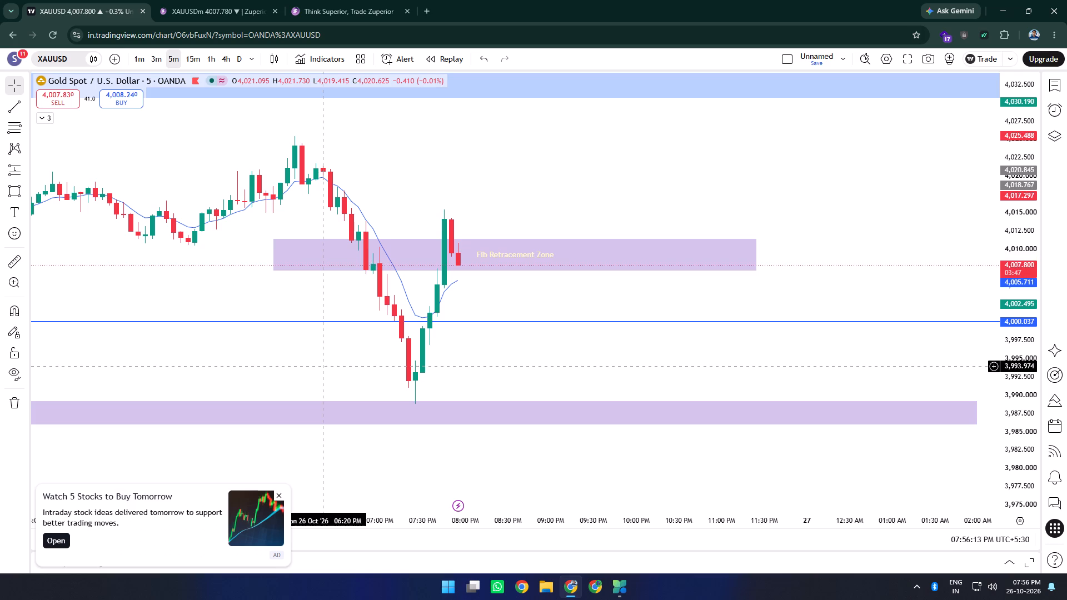
{"action": "scroll", "coordinate": [326, 358], "scroll_direction": "up", "scroll_amount": 1}
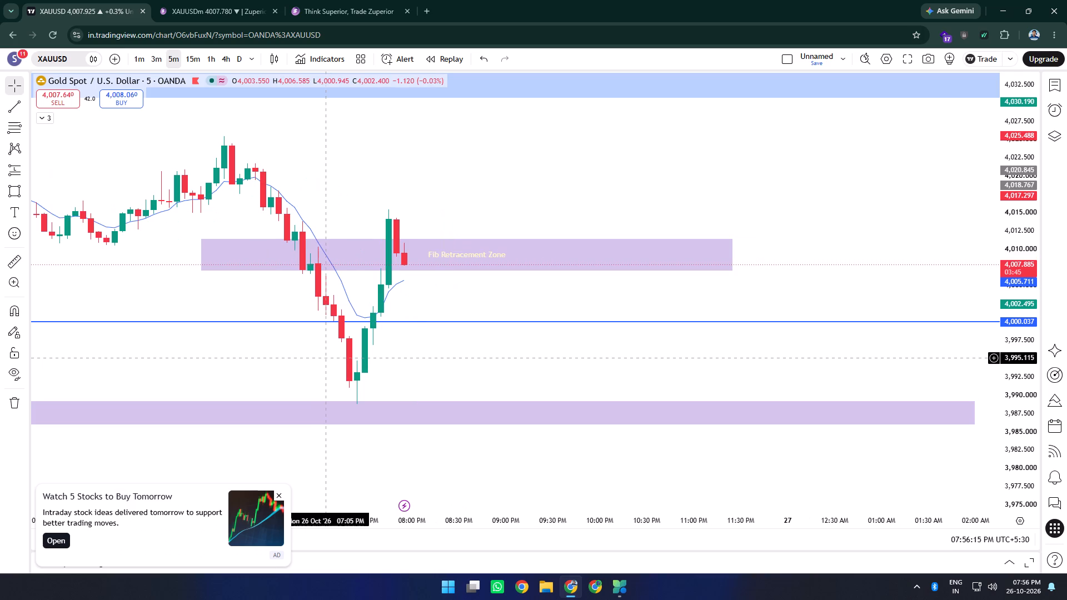
{"action": "left_click_drag", "start_coordinate": [619, 287], "coordinate": [593, 261]}
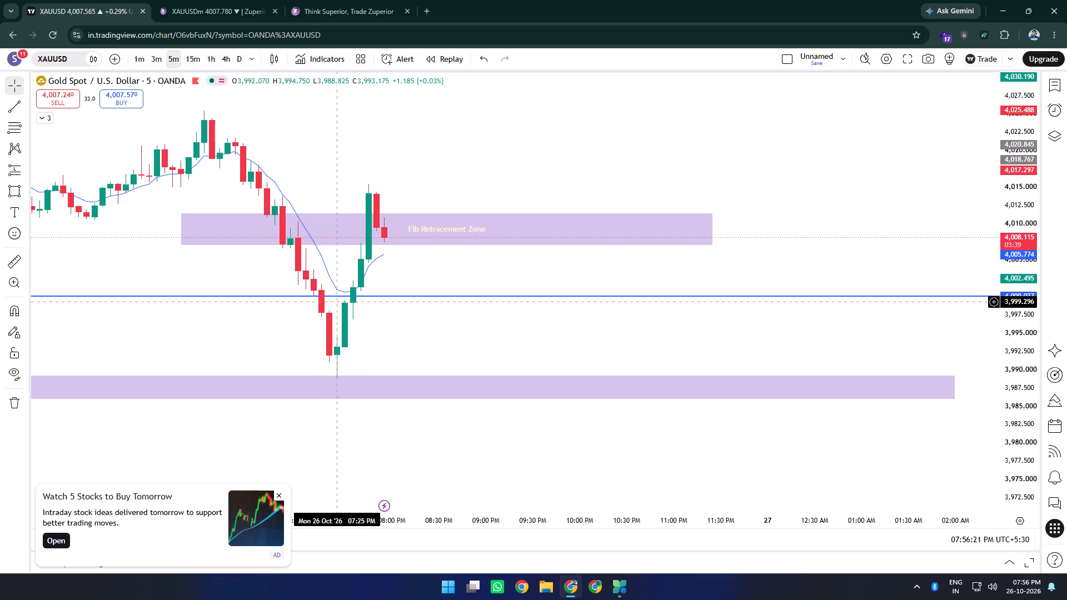
{"action": "scroll", "coordinate": [259, 232], "scroll_direction": "down", "scroll_amount": 1}
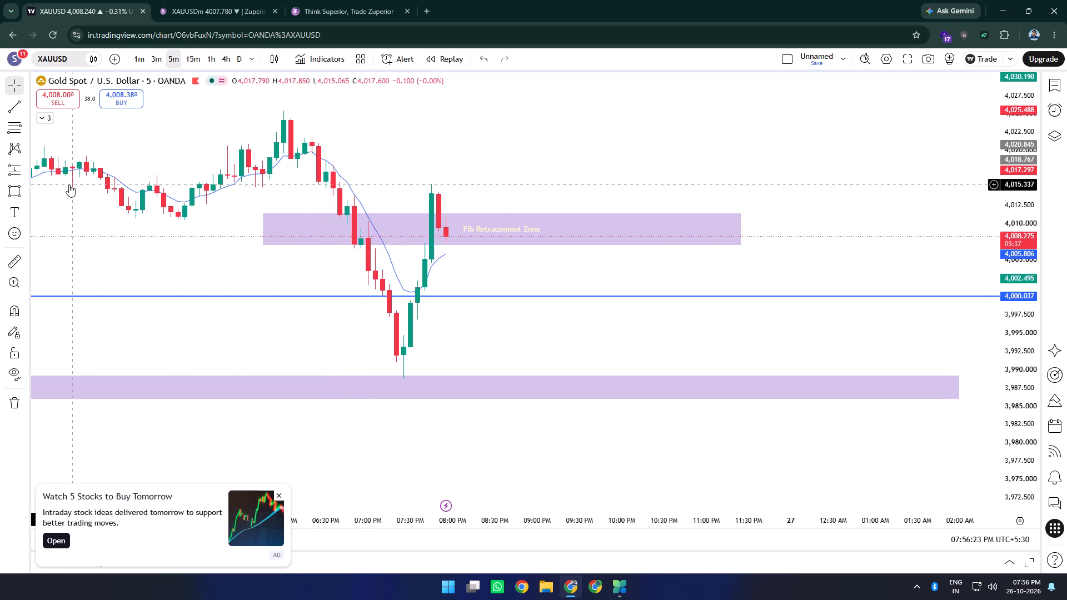
Draw a Fib Retracement from about 4,024.2 at 6:05 PM down to about 3,989.1 at 8:50 PM.
{"action": "left_click", "coordinate": [21, 129]}
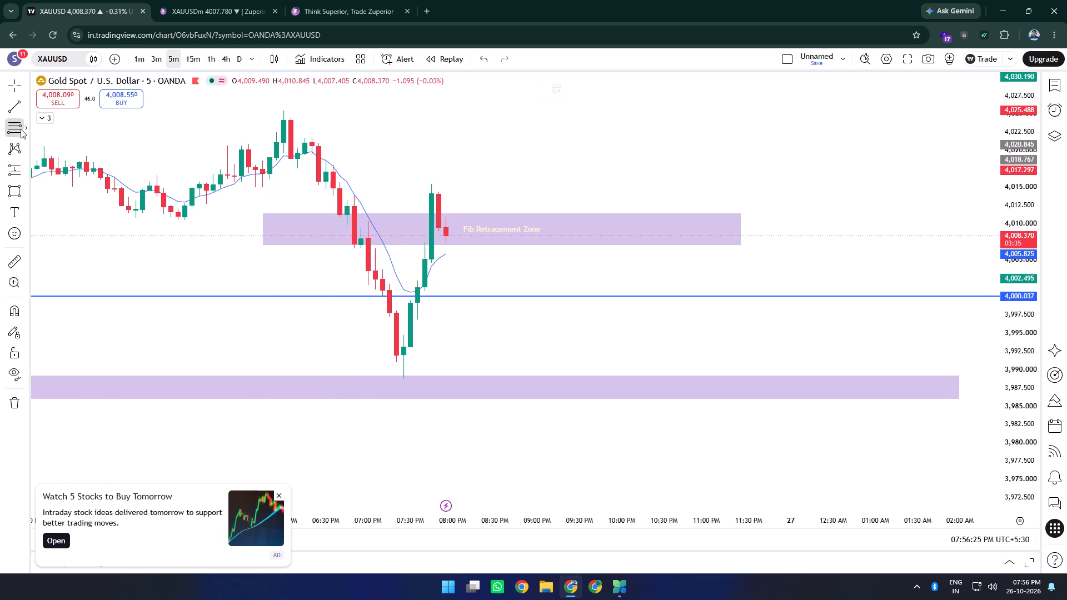
{"action": "left_click", "coordinate": [26, 127]}
{"action": "left_click", "coordinate": [80, 143]}
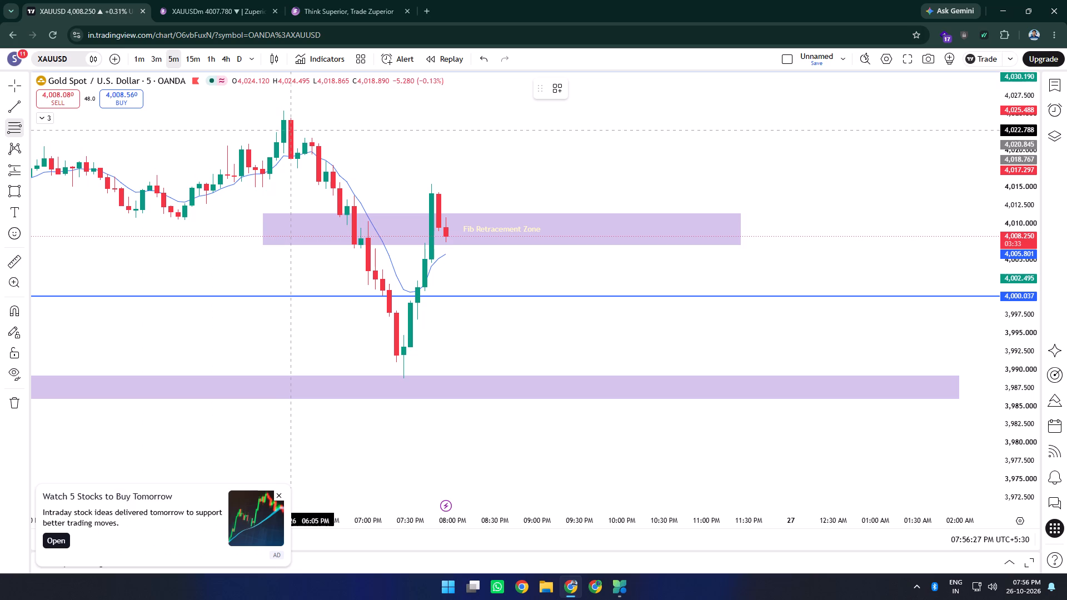
{"action": "left_click", "coordinate": [290, 119]}
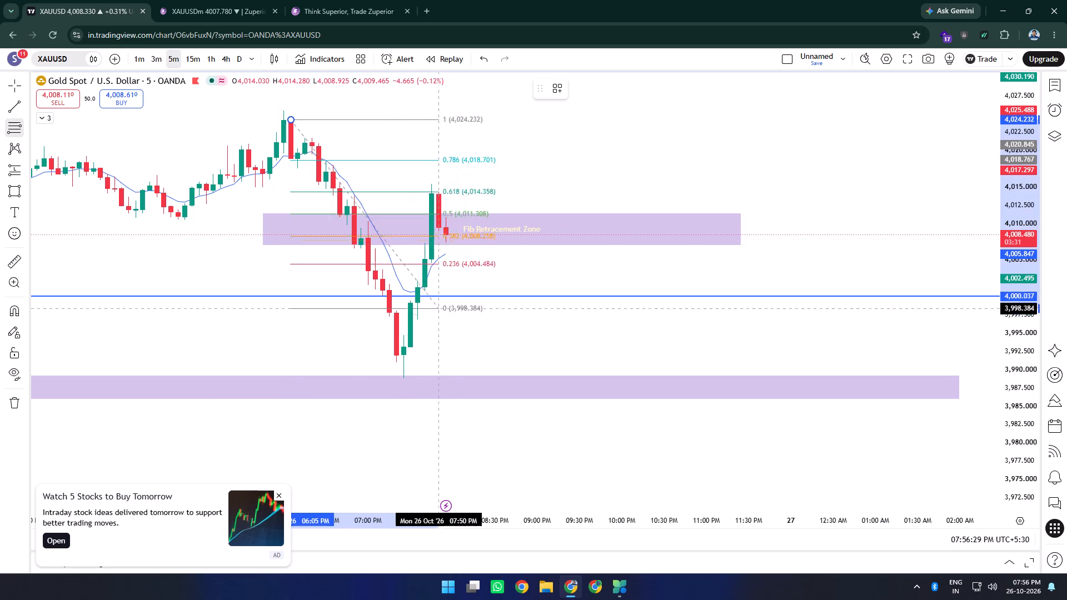
{"action": "left_click", "coordinate": [521, 376]}
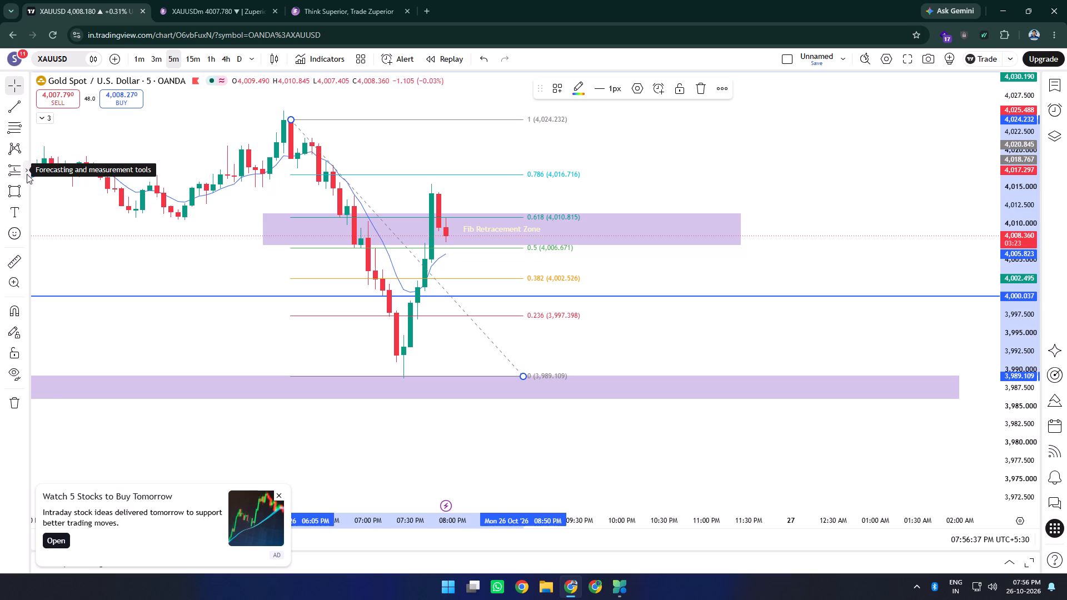
Place a Short Position at the Fib Retracement Zone's lower edge, with entry about 4,007.05, stop about 4,014.37 and target about 3,999.73.
{"action": "left_click", "coordinate": [23, 171]}
{"action": "left_click", "coordinate": [72, 201]}
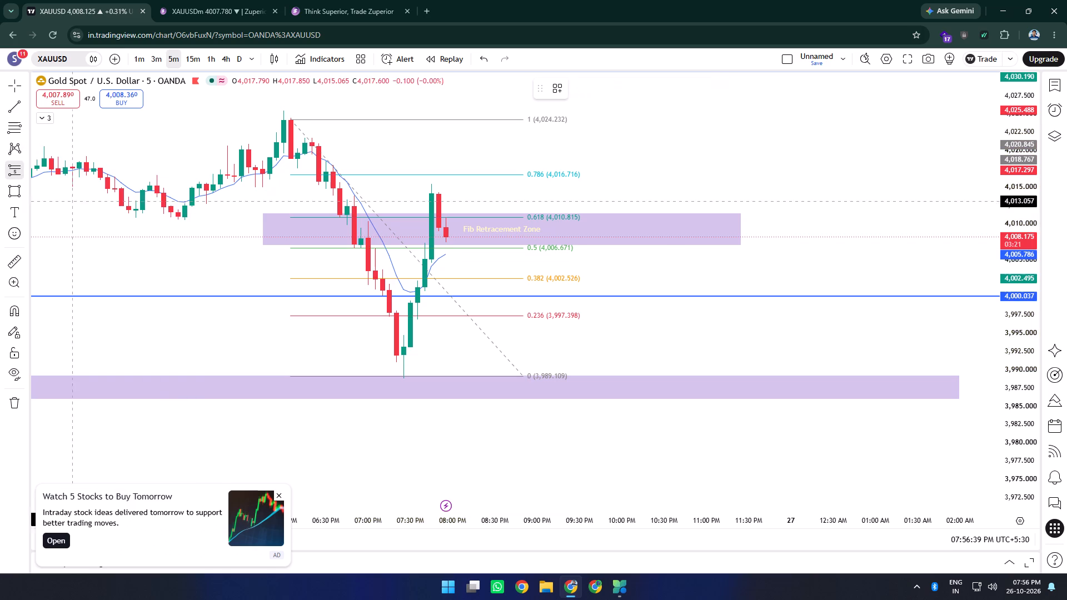
{"action": "left_click", "coordinate": [452, 245]}
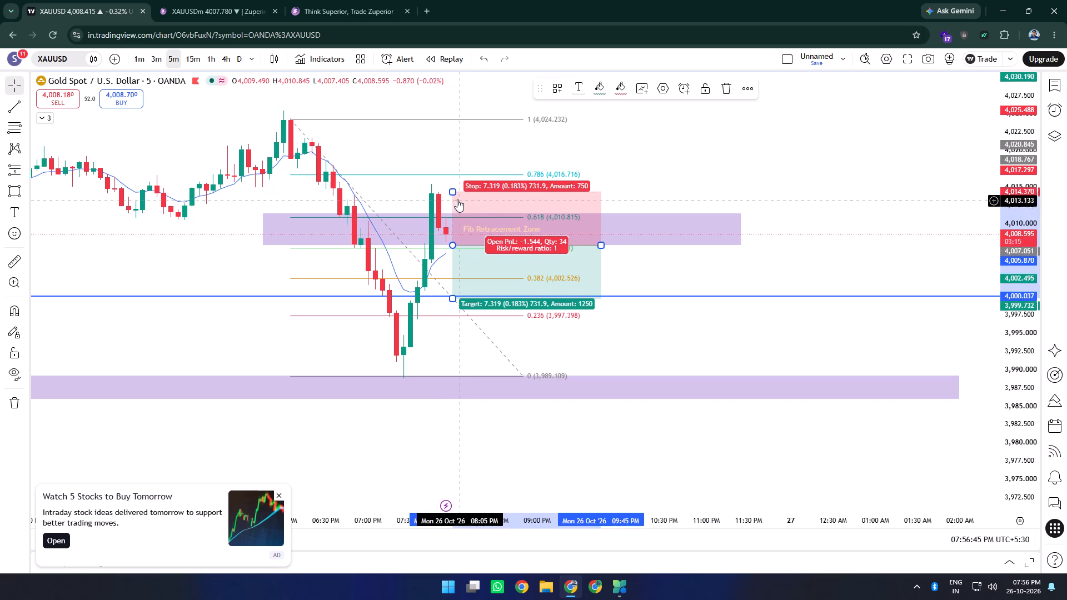
Move the Short Position's stop up to about 4,016.63 and extend its target down to about 3,994.66.
{"action": "left_click_drag", "start_coordinate": [452, 192], "coordinate": [453, 177]}
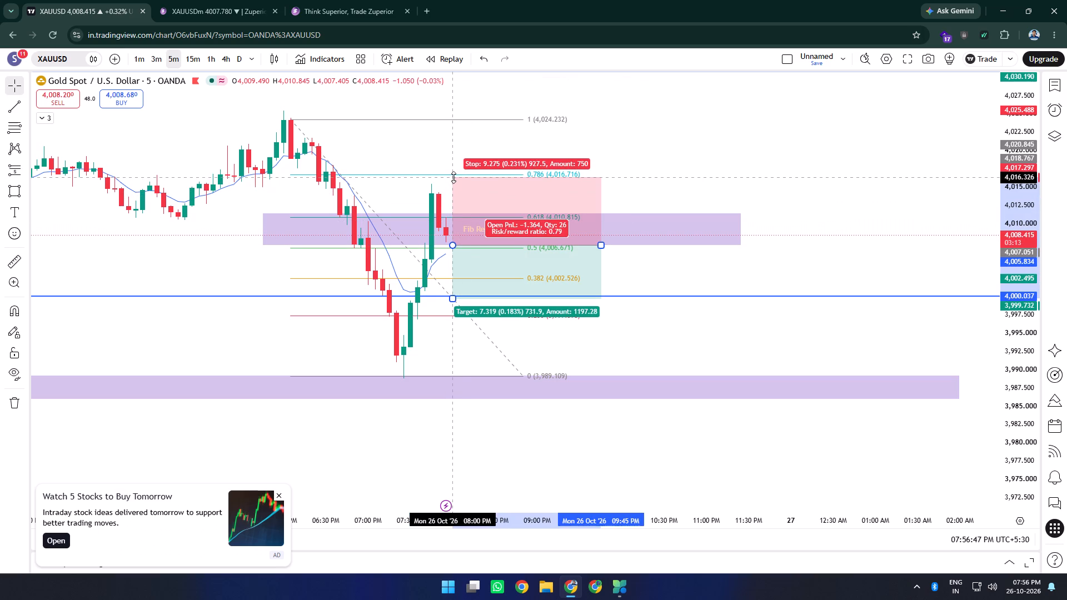
{"action": "left_click_drag", "start_coordinate": [453, 177], "coordinate": [453, 175]}
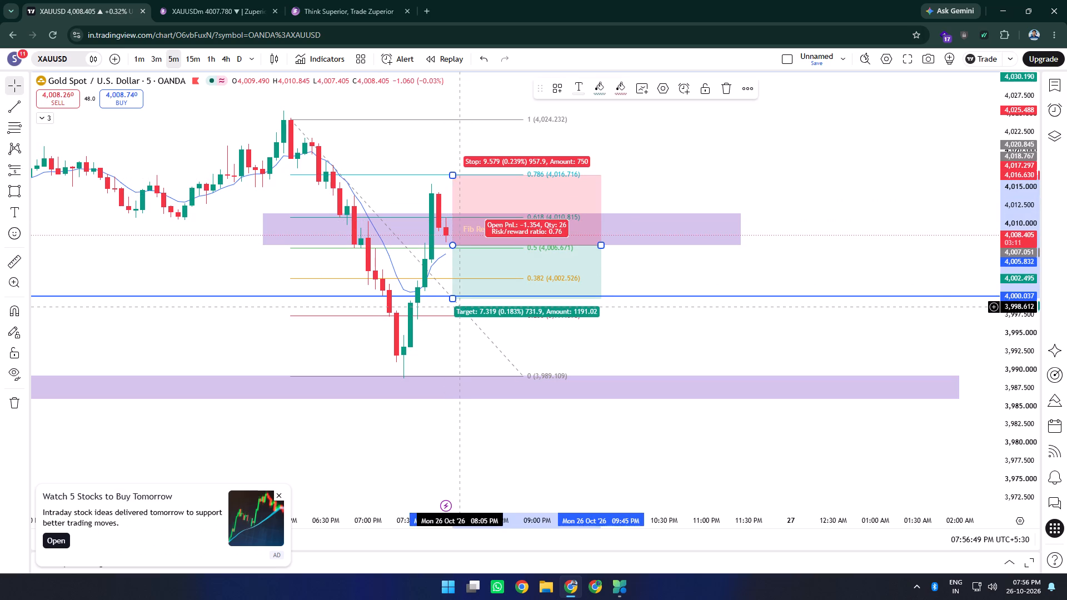
{"action": "left_click_drag", "start_coordinate": [453, 296], "coordinate": [455, 316]}
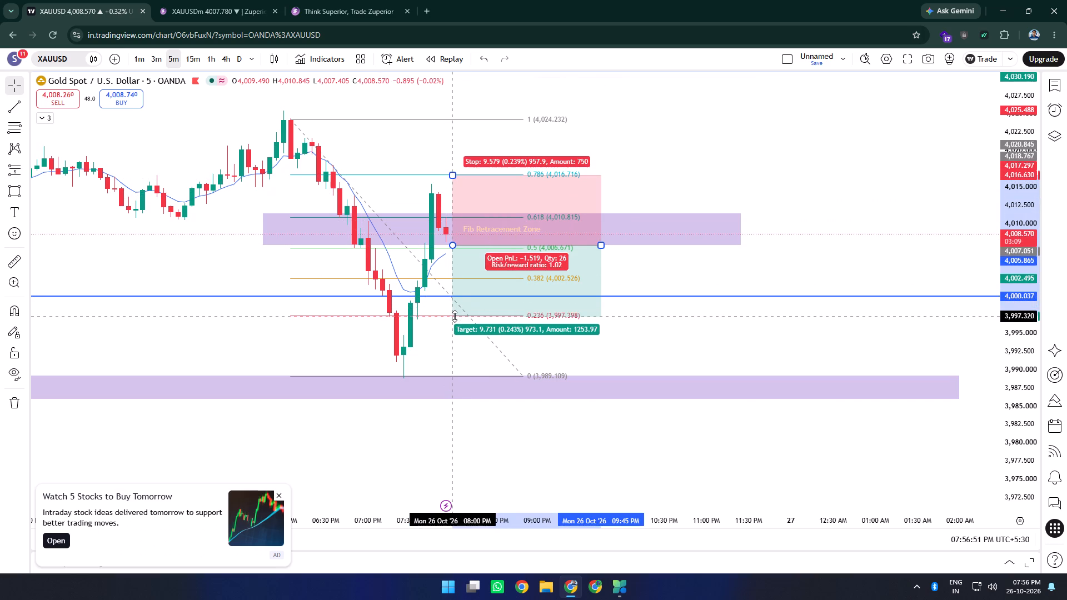
{"action": "left_click_drag", "start_coordinate": [455, 316], "coordinate": [456, 338]}
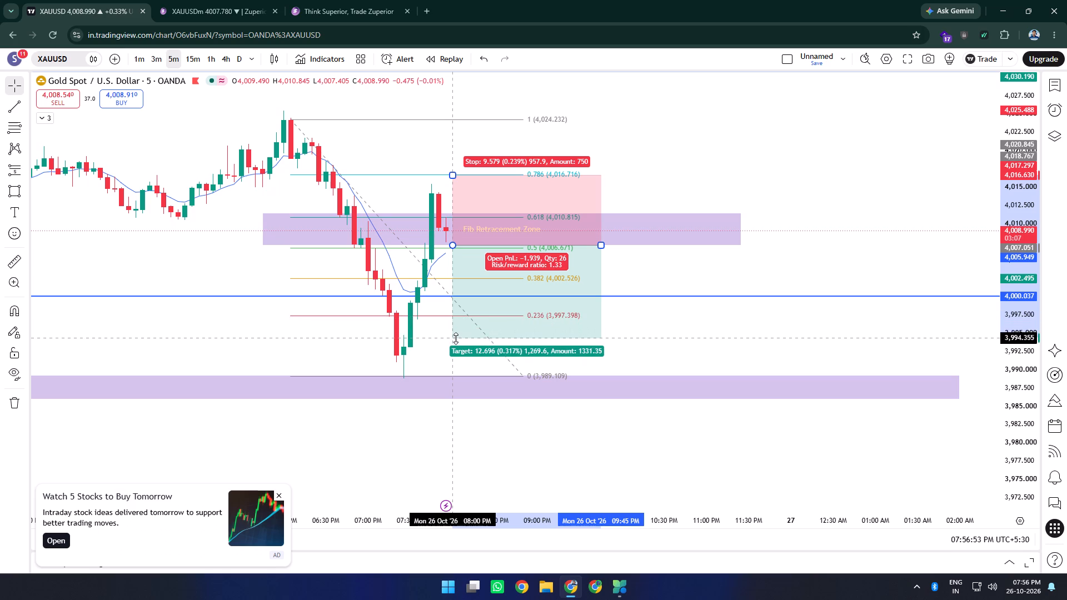
{"action": "left_click_drag", "start_coordinate": [456, 338], "coordinate": [457, 336]}
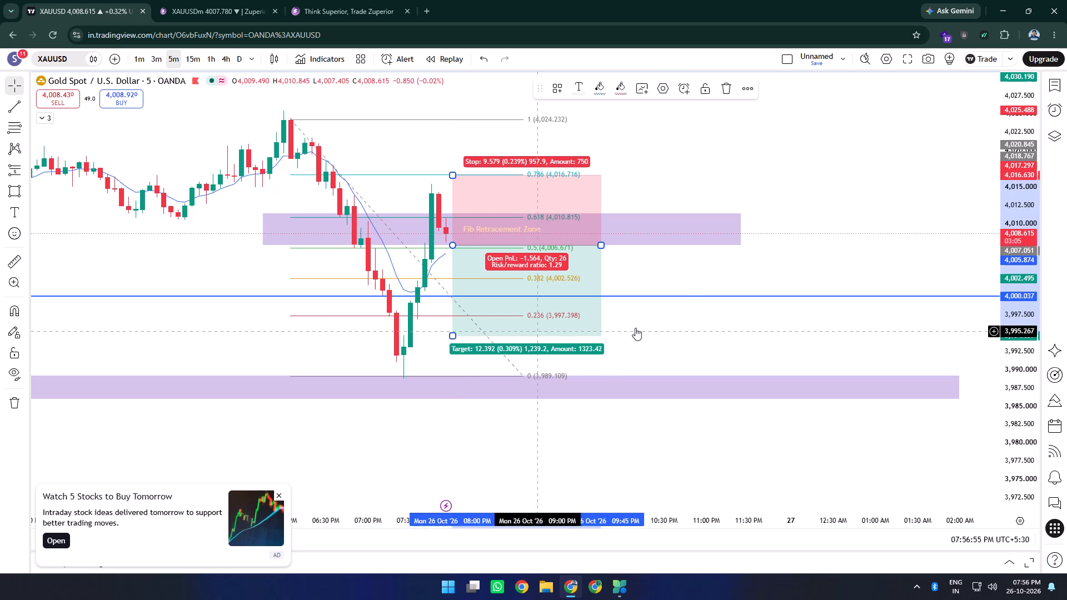
{"action": "left_click", "coordinate": [696, 319]}
Delete the Fib Retracement drawing from the 5-minute gold chart.
{"action": "scroll", "coordinate": [696, 319], "scroll_direction": "down", "scroll_amount": 1}
{"action": "left_click_drag", "start_coordinate": [843, 239], "coordinate": [814, 250]}
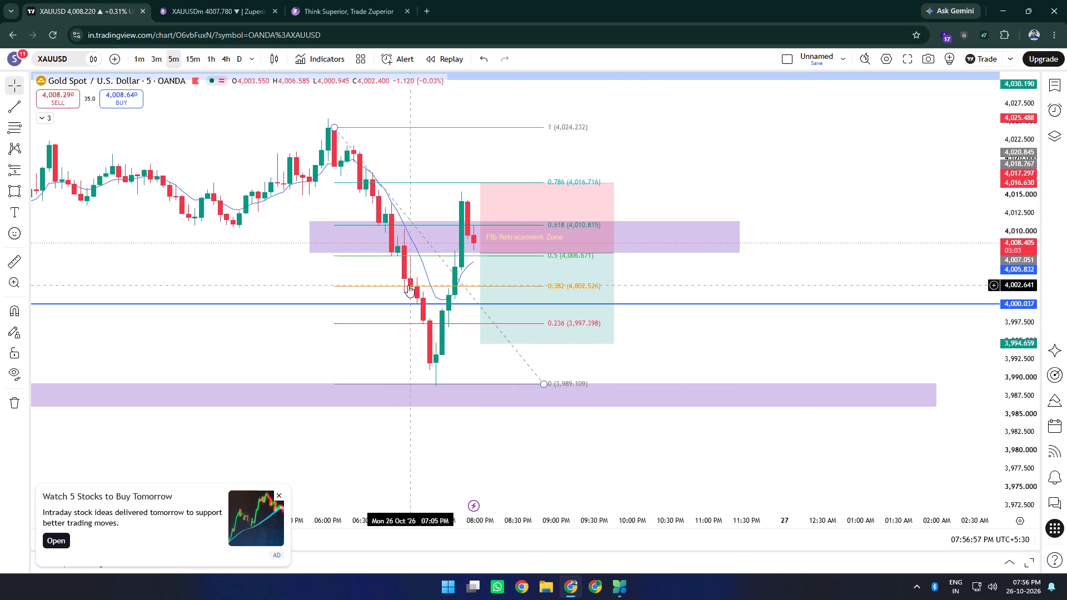
{"action": "left_click", "coordinate": [352, 256]}
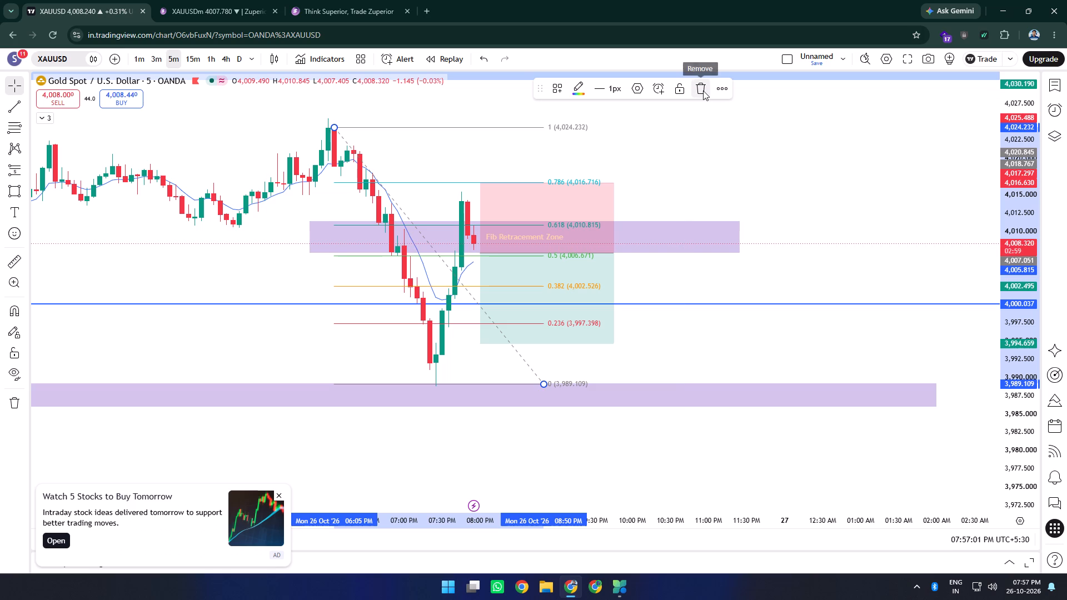
{"action": "left_click", "coordinate": [703, 91]}
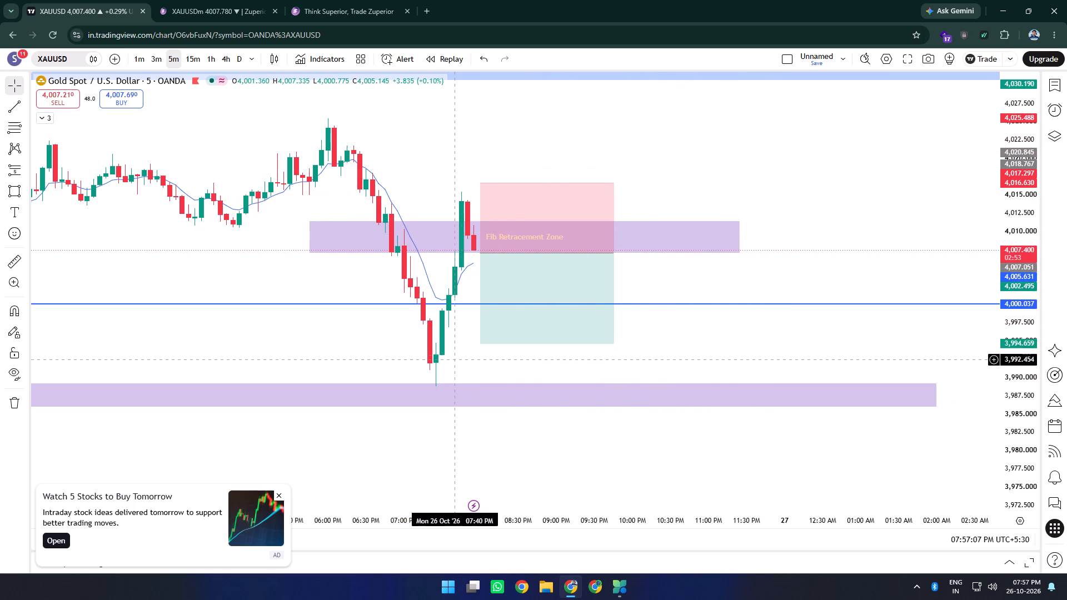
Shift the Short Position back one candle so it starts at 7:55 PM.
{"action": "scroll", "coordinate": [687, 263], "scroll_direction": "down", "scroll_amount": 1}
{"action": "left_click_drag", "start_coordinate": [727, 280], "coordinate": [580, 274]}
{"action": "left_click", "coordinate": [487, 274]}
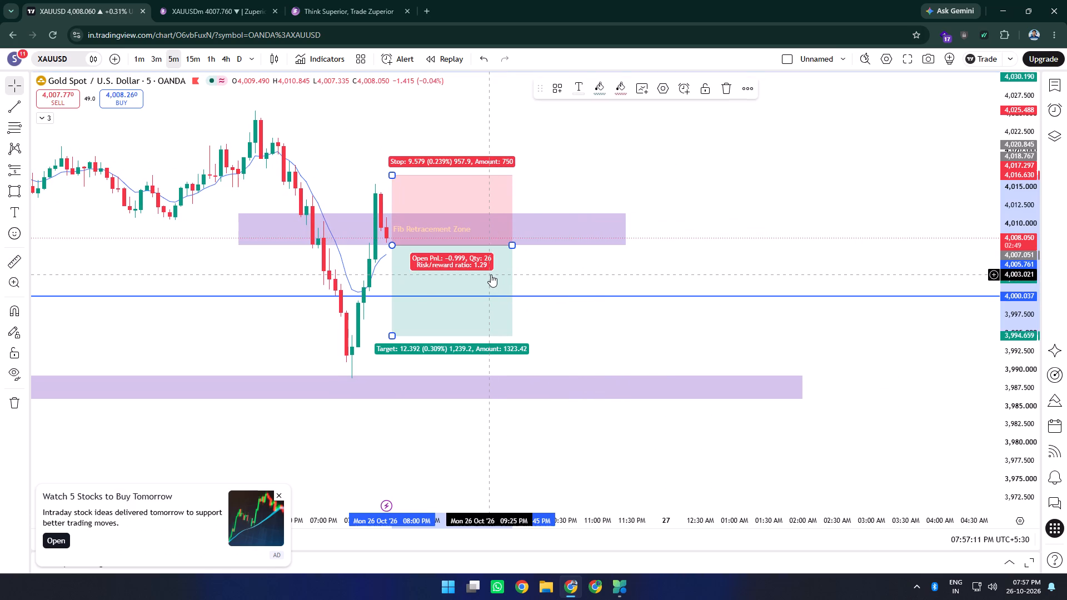
{"action": "key", "text": "Left"}
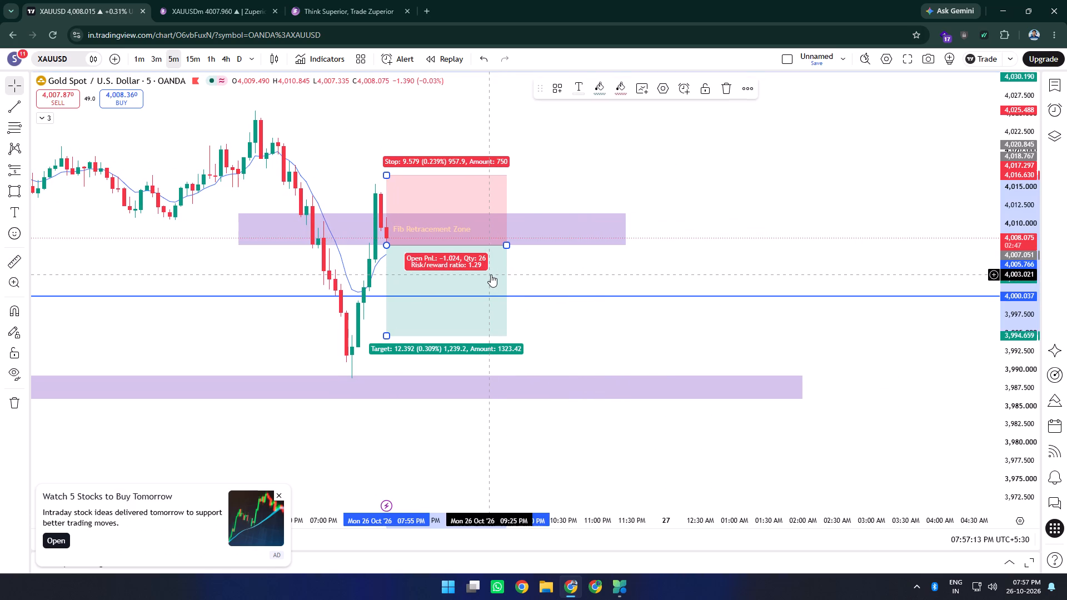
{"action": "left_click", "coordinate": [565, 281]}
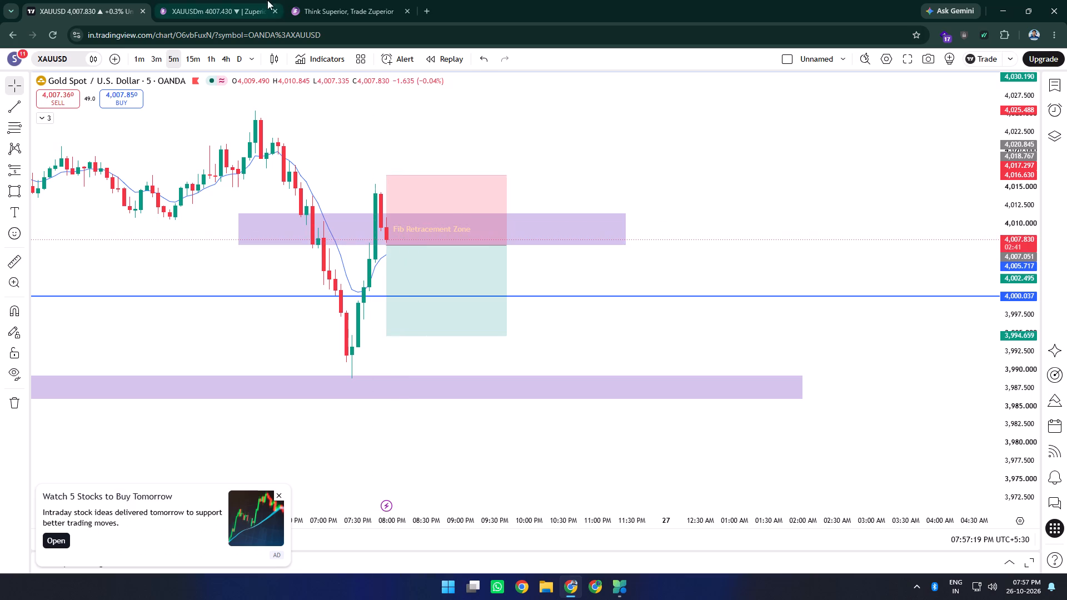
On Zuperior's XAUUSDm chart, place a Short Position at the purple zone's lower edge, with entry about 4,007.01, stop about 4,015.51 and target about 3,990.48.
{"action": "left_click", "coordinate": [187, 0]}
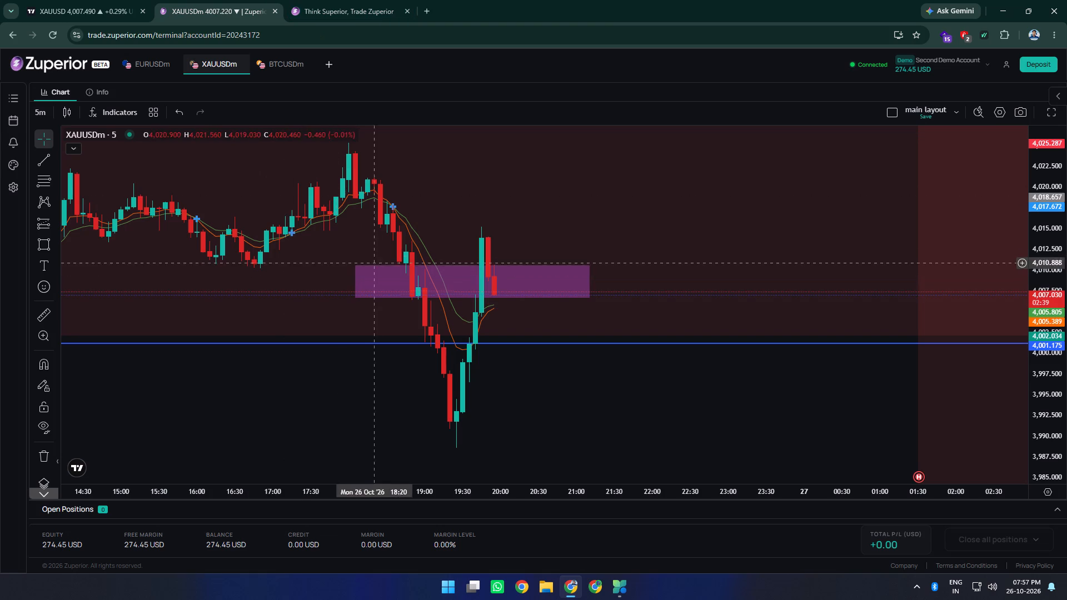
{"action": "scroll", "coordinate": [427, 298], "scroll_direction": "up", "scroll_amount": 1}
{"action": "left_click_drag", "start_coordinate": [511, 392], "coordinate": [528, 390]}
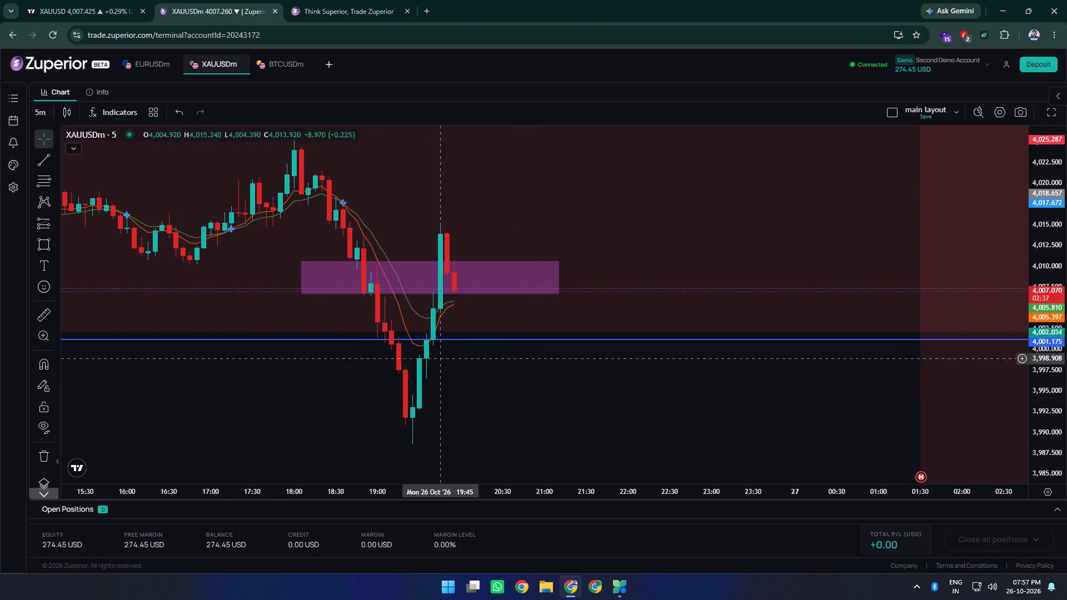
{"action": "left_click", "coordinate": [54, 181]}
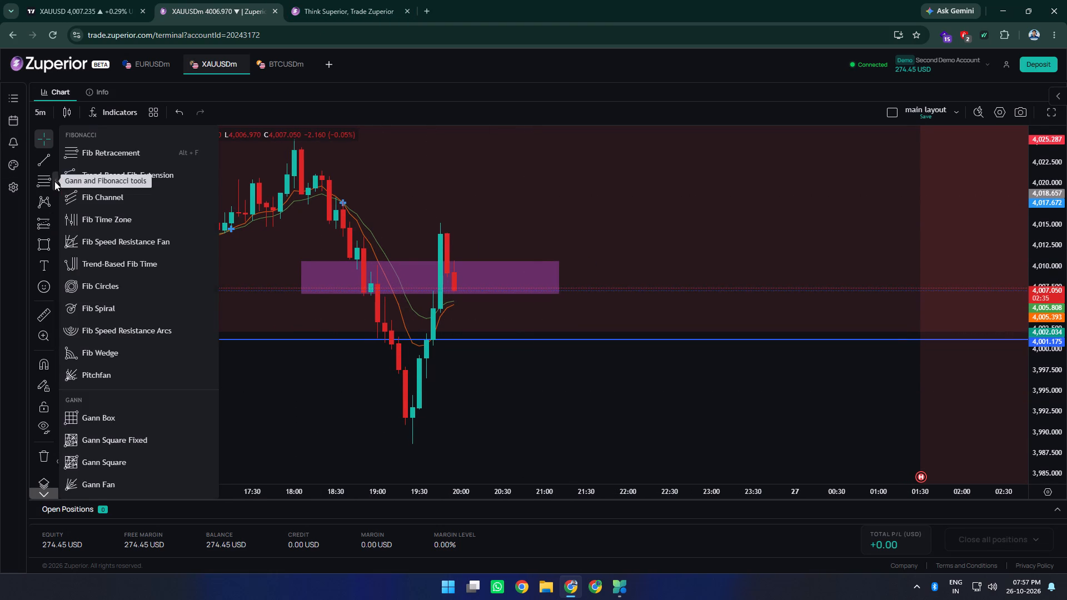
{"action": "left_click", "coordinate": [54, 181]}
{"action": "left_click", "coordinate": [57, 222]}
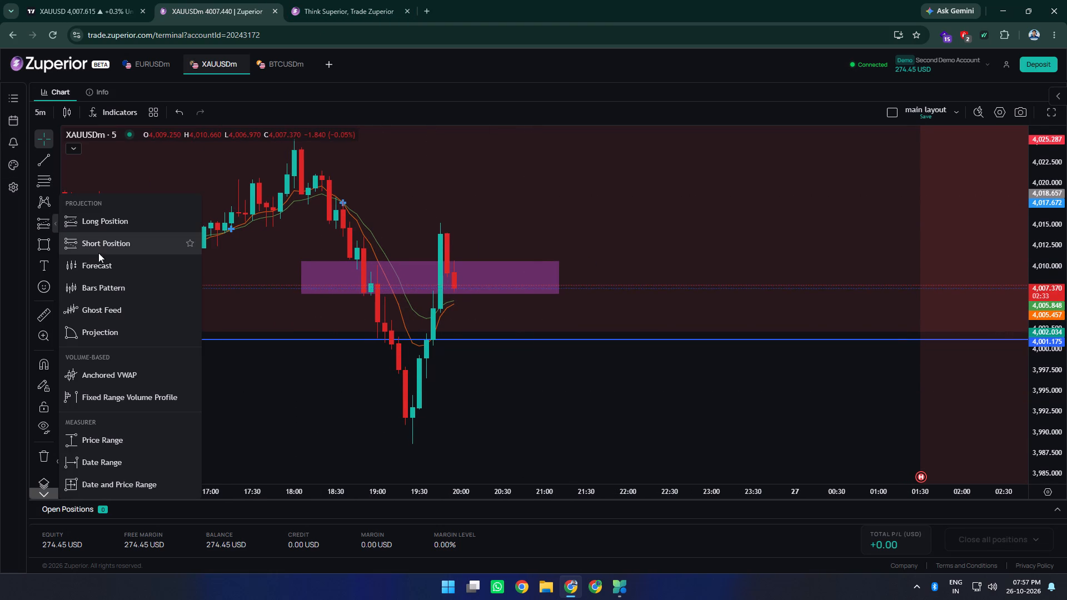
{"action": "left_click", "coordinate": [97, 244]}
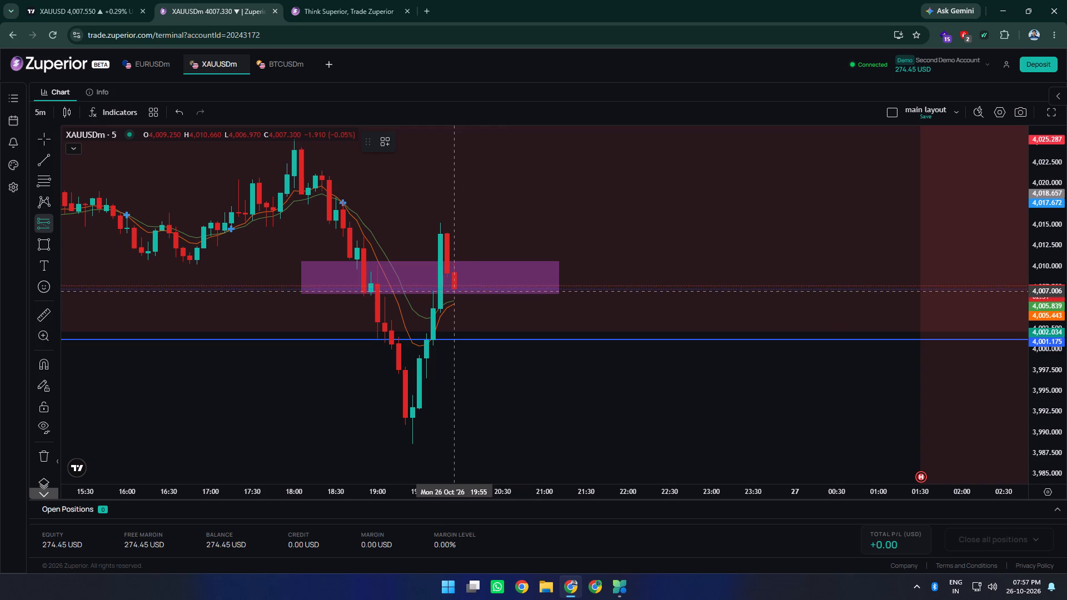
{"action": "left_click", "coordinate": [457, 291]}
{"action": "left_click_drag", "start_coordinate": [453, 228], "coordinate": [453, 221]}
{"action": "left_click_drag", "start_coordinate": [453, 352], "coordinate": [447, 403]}
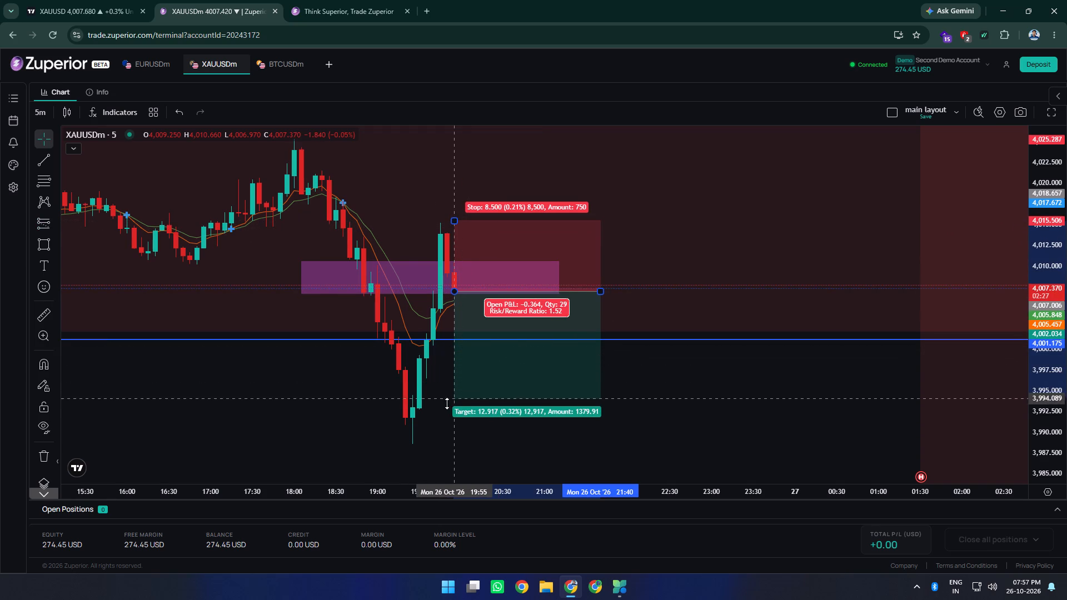
{"action": "left_click_drag", "start_coordinate": [447, 403], "coordinate": [447, 411]}
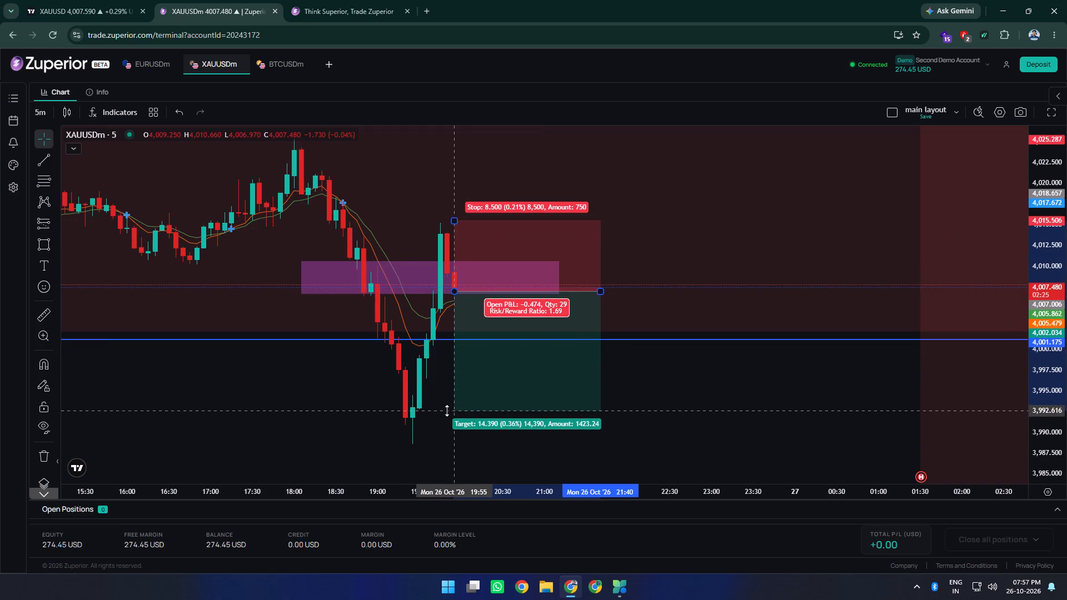
{"action": "left_click_drag", "start_coordinate": [447, 411], "coordinate": [450, 428]}
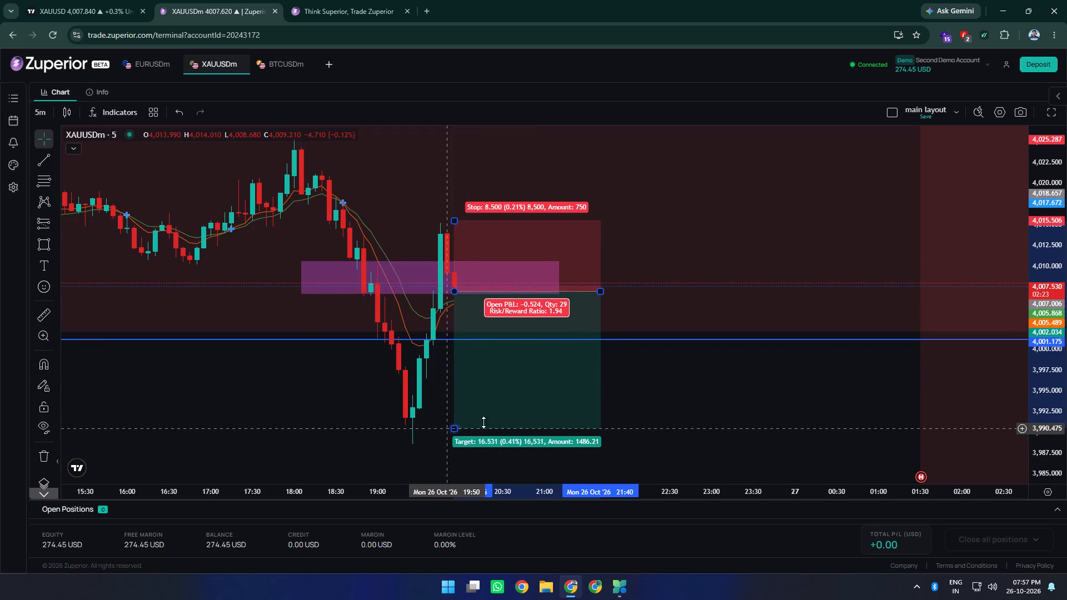
{"action": "left_click", "coordinate": [705, 397]}
Shift the XAUUSDm Short Position forward one candle so it starts at 20:00.
{"action": "scroll", "coordinate": [705, 396], "scroll_direction": "up", "scroll_amount": 2}
{"action": "left_click_drag", "start_coordinate": [640, 399], "coordinate": [670, 373]}
{"action": "scroll", "coordinate": [660, 373], "scroll_direction": "down", "scroll_amount": 1}
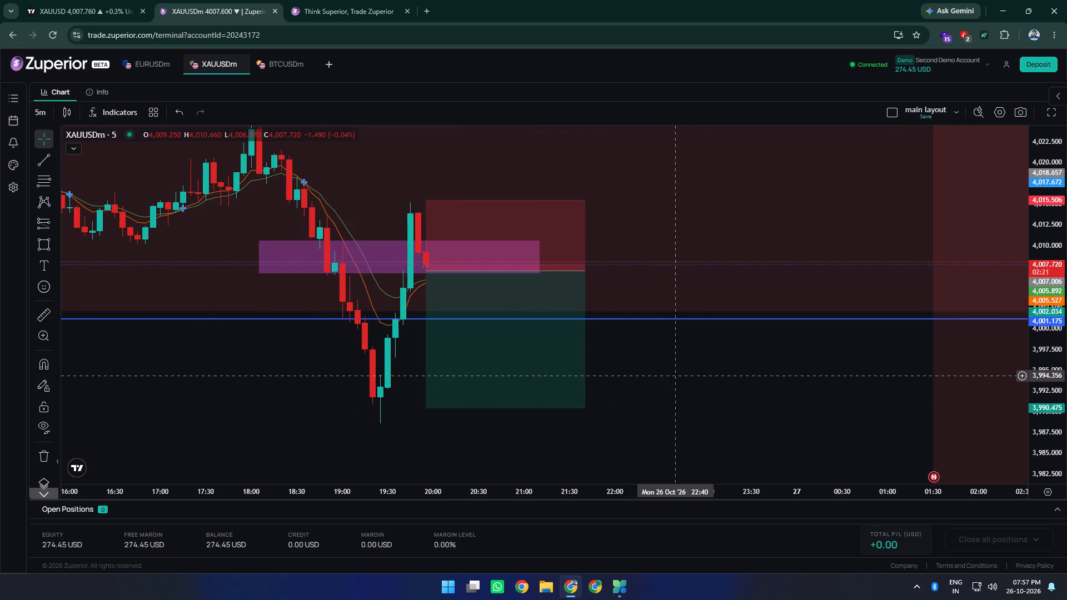
{"action": "left_click_drag", "start_coordinate": [682, 376], "coordinate": [663, 366]}
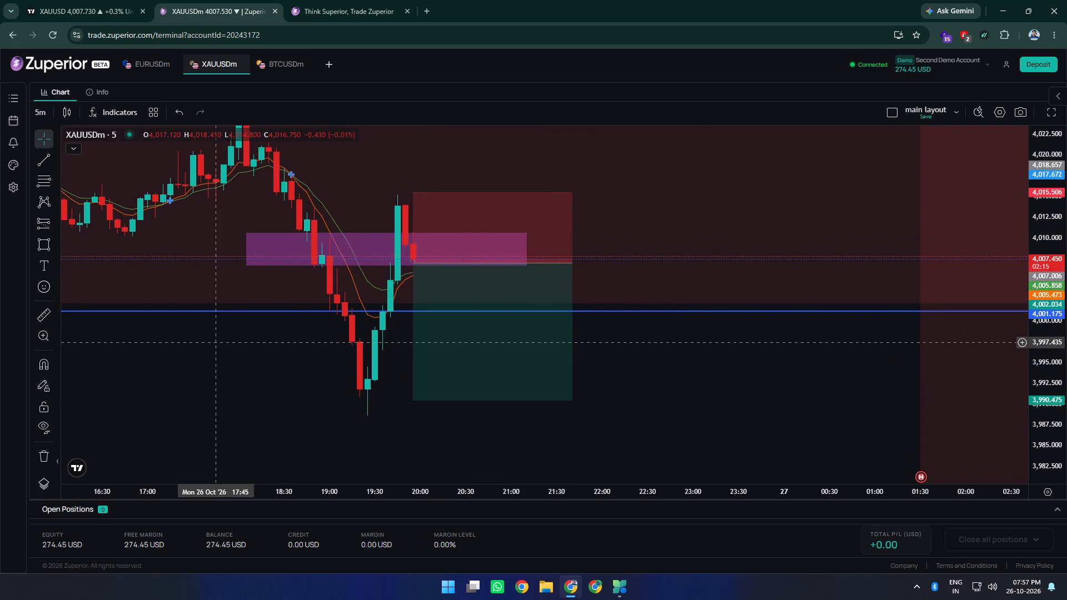
{"action": "left_click", "coordinate": [468, 350]}
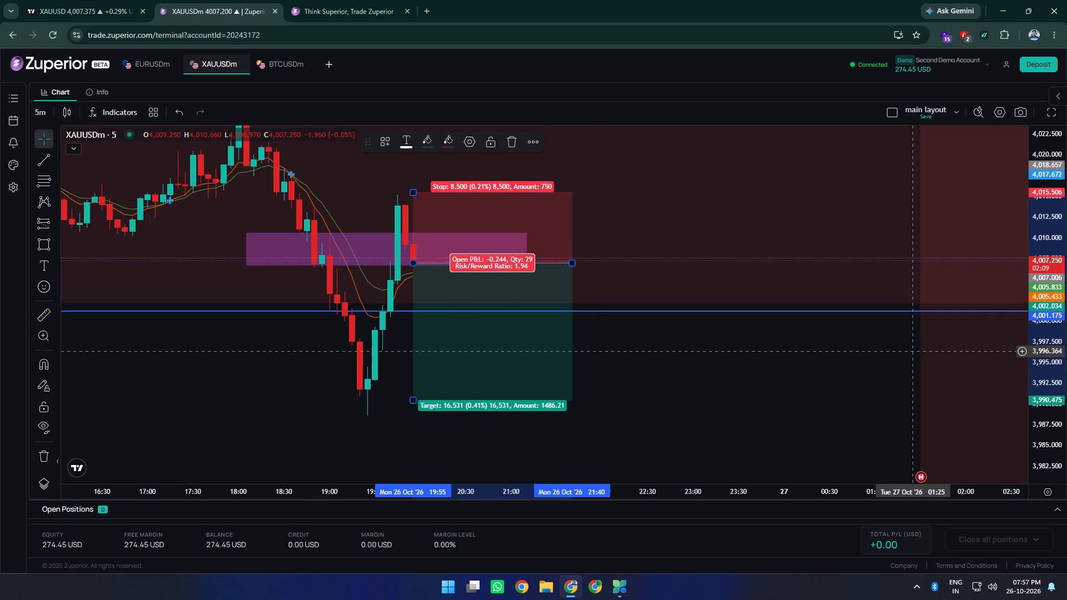
{"action": "key", "text": "Left"}
{"action": "key", "text": "Right"}
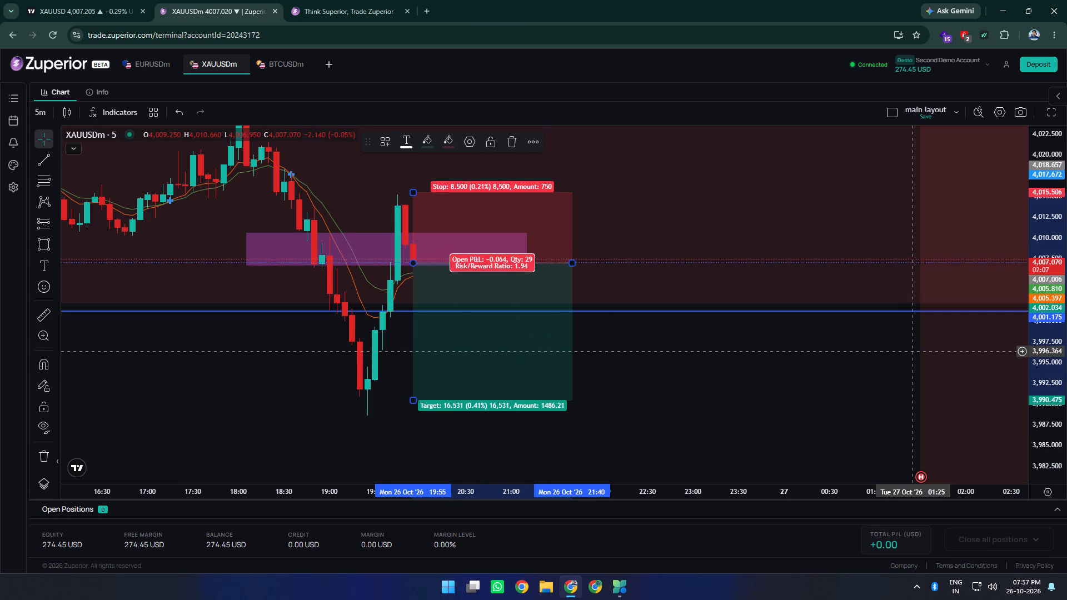
{"action": "key", "text": "Right"}
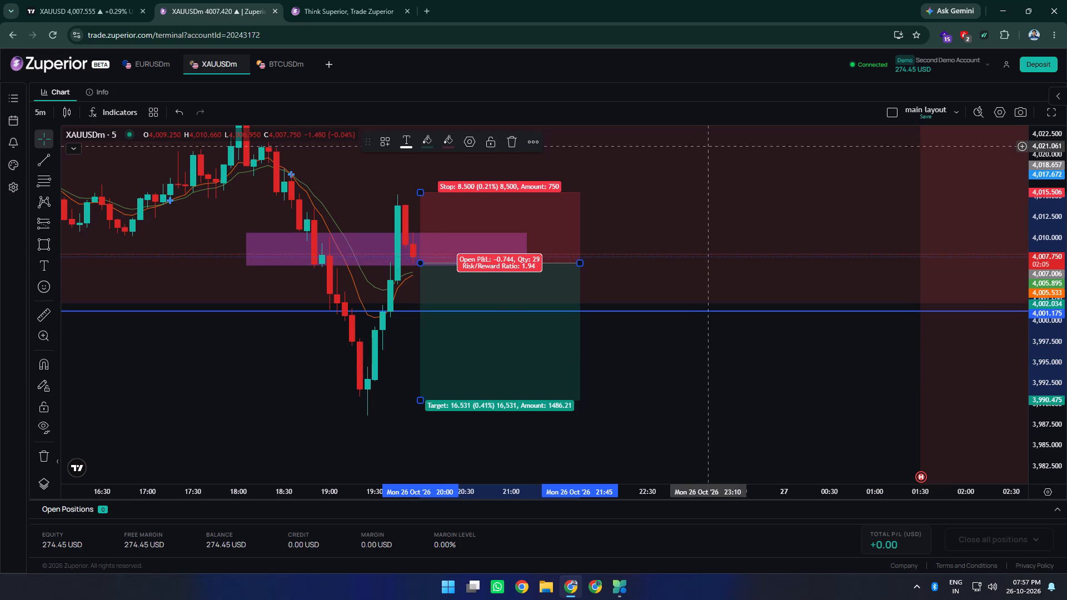
{"action": "left_click", "coordinate": [649, 352]}
{"action": "scroll", "coordinate": [659, 351], "scroll_direction": "down", "scroll_amount": 1}
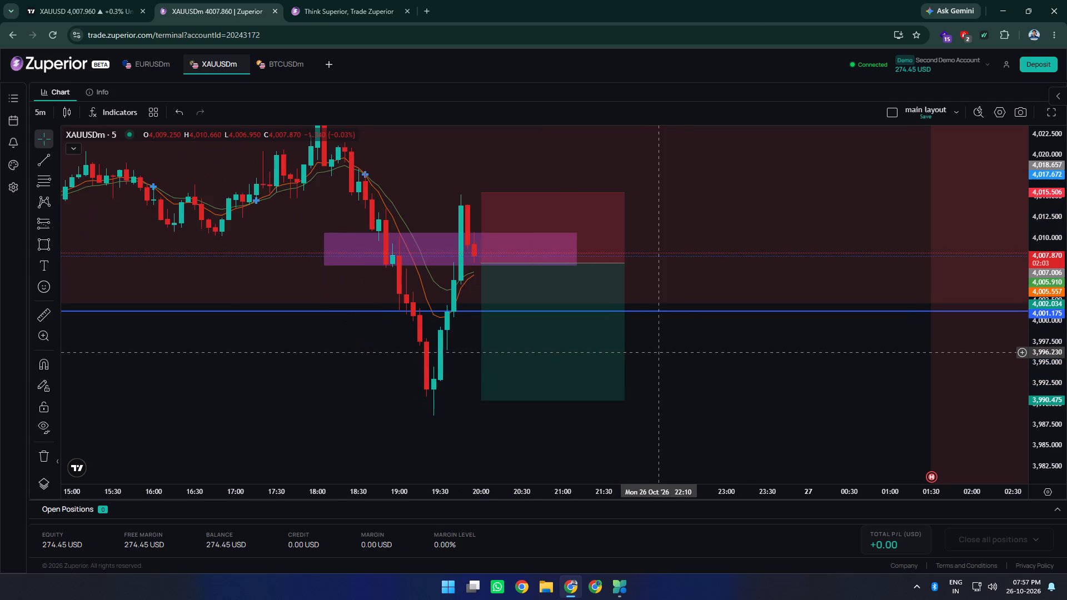
{"action": "left_click", "coordinate": [562, 364]}
{"action": "key", "text": "Left"}
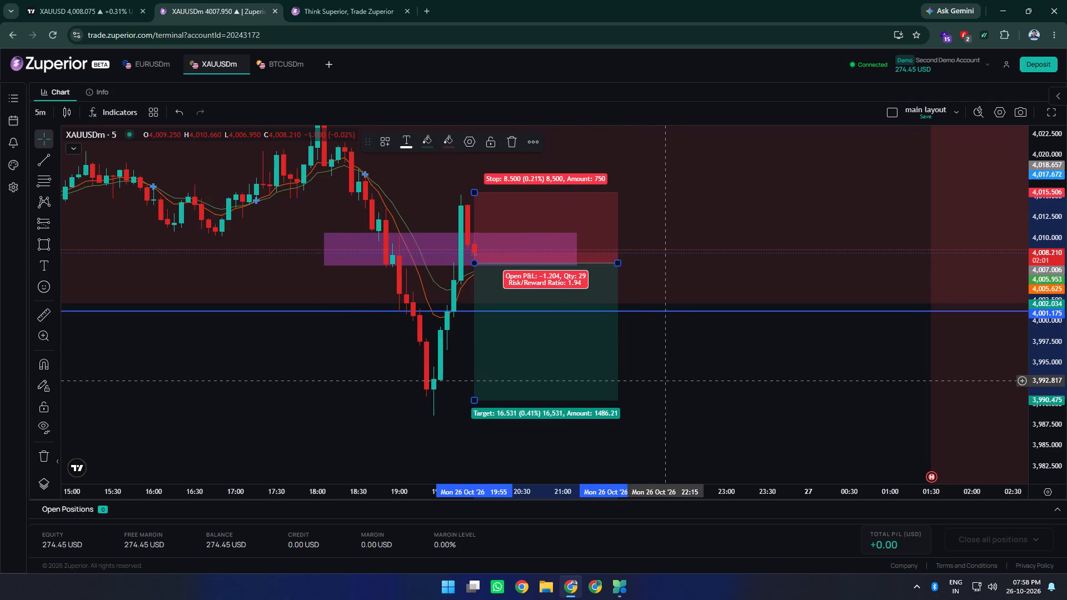
{"action": "key", "text": "Right"}
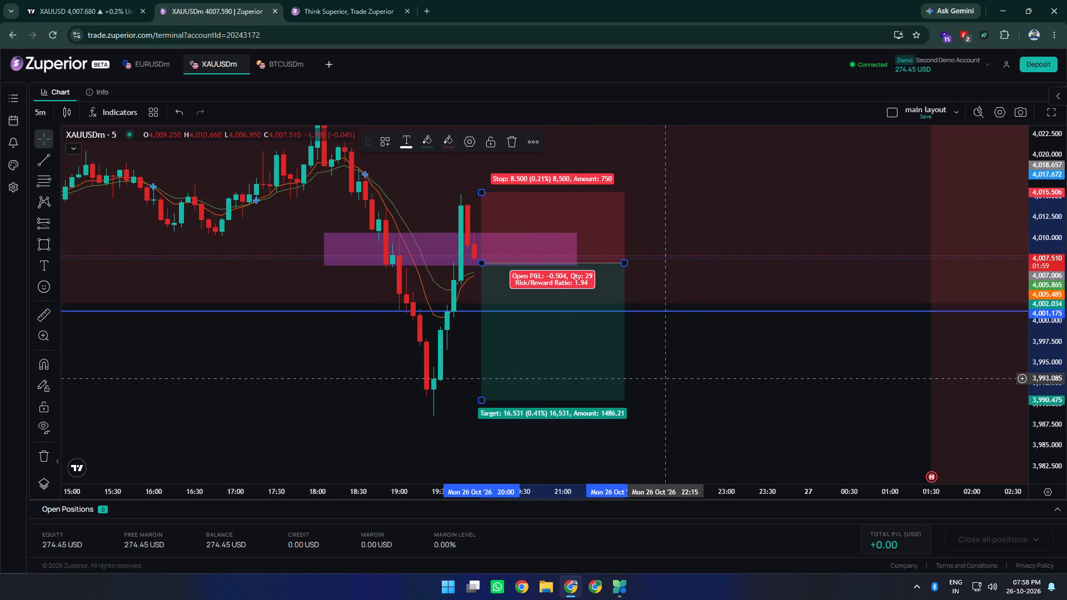
{"action": "left_click", "coordinate": [741, 419]}
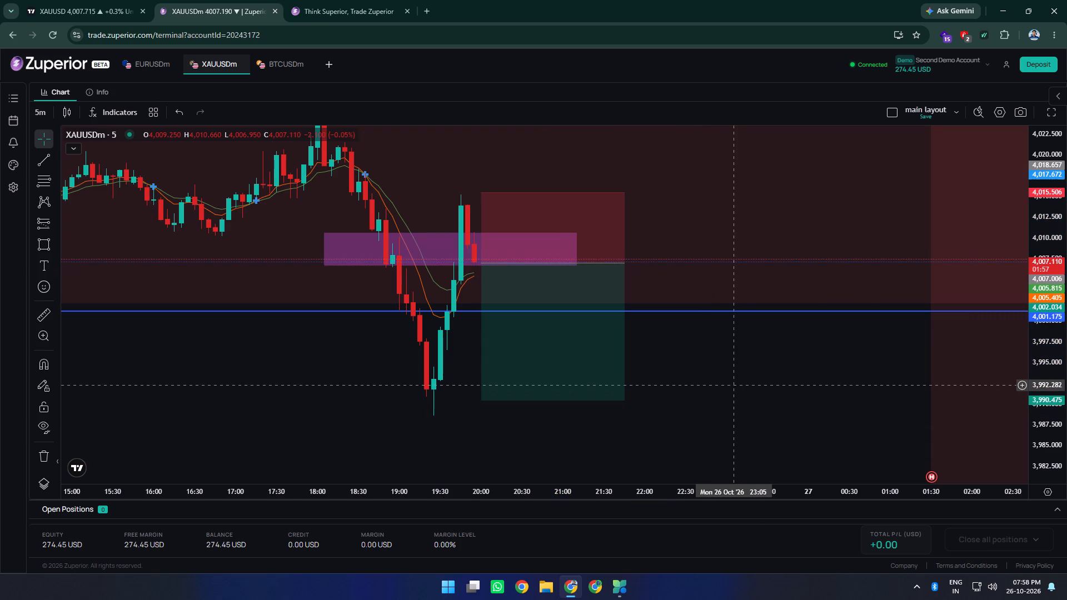
Compare the short setups on the TradingView and Zuperior charts, then examine the 5-minute XAUUSDm candles around the purple zone.
{"action": "left_click_drag", "start_coordinate": [730, 385], "coordinate": [696, 376]}
{"action": "left_click", "coordinate": [86, 0]}
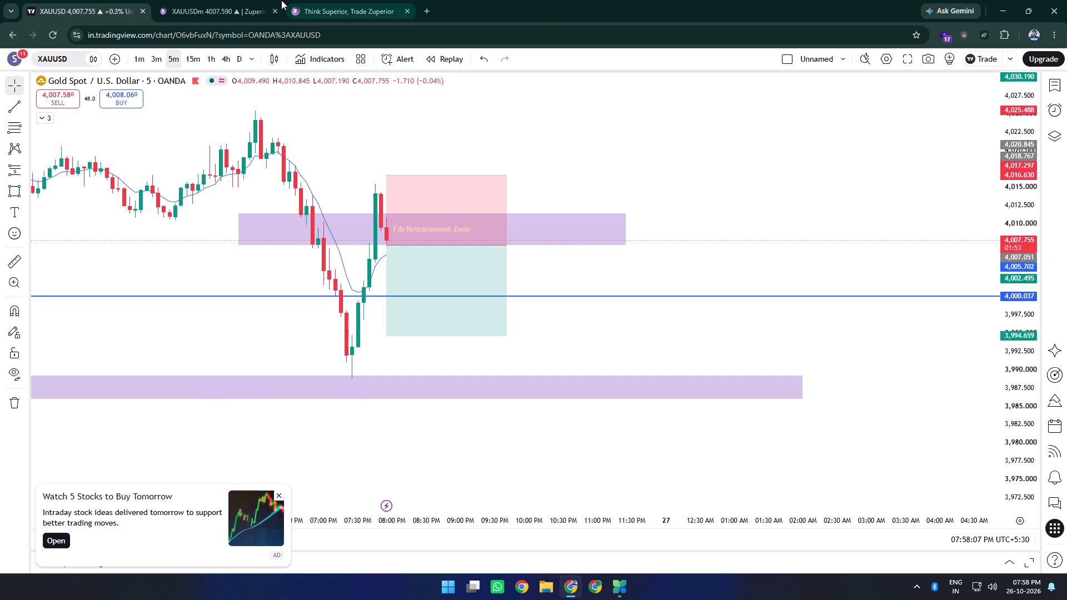
{"action": "left_click", "coordinate": [220, 0]}
{"action": "left_click", "coordinate": [696, 394]}
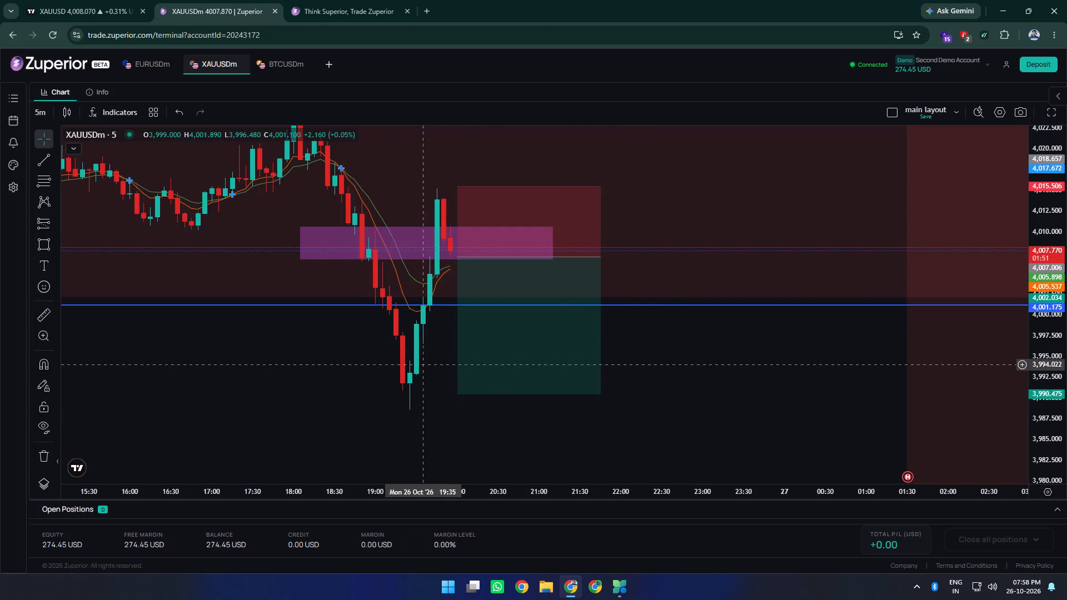
{"action": "left_click", "coordinate": [417, 359]}
{"action": "left_click", "coordinate": [708, 362]}
{"action": "scroll", "coordinate": [633, 360], "scroll_direction": "up", "scroll_amount": 2}
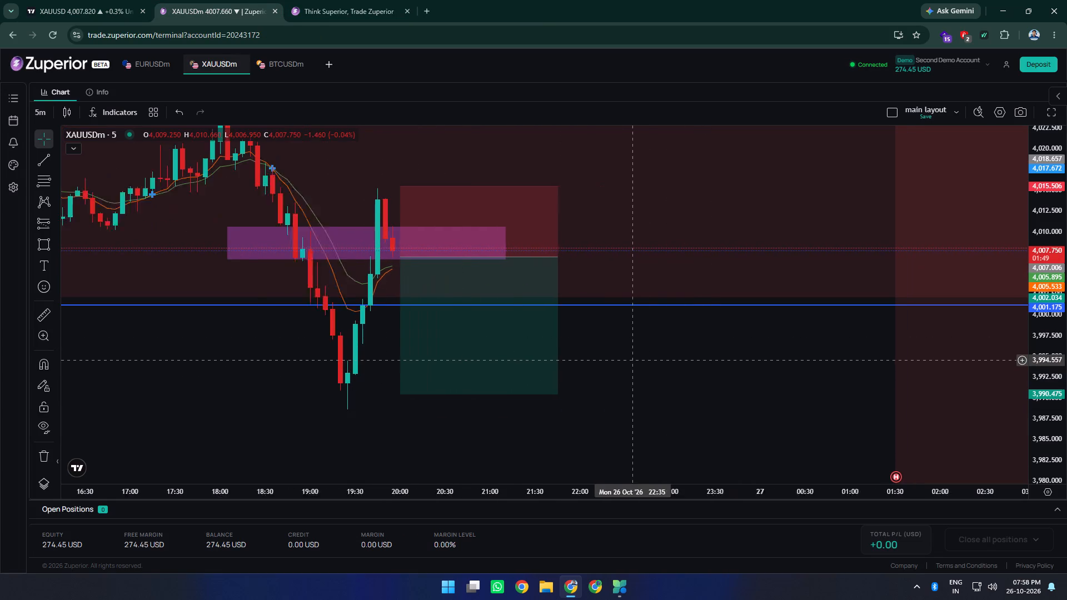
{"action": "left_click_drag", "start_coordinate": [626, 360], "coordinate": [714, 391]}
{"action": "left_click_drag", "start_coordinate": [1055, 437], "coordinate": [1057, 374]}
{"action": "scroll", "coordinate": [689, 384], "scroll_direction": "down", "scroll_amount": 2}
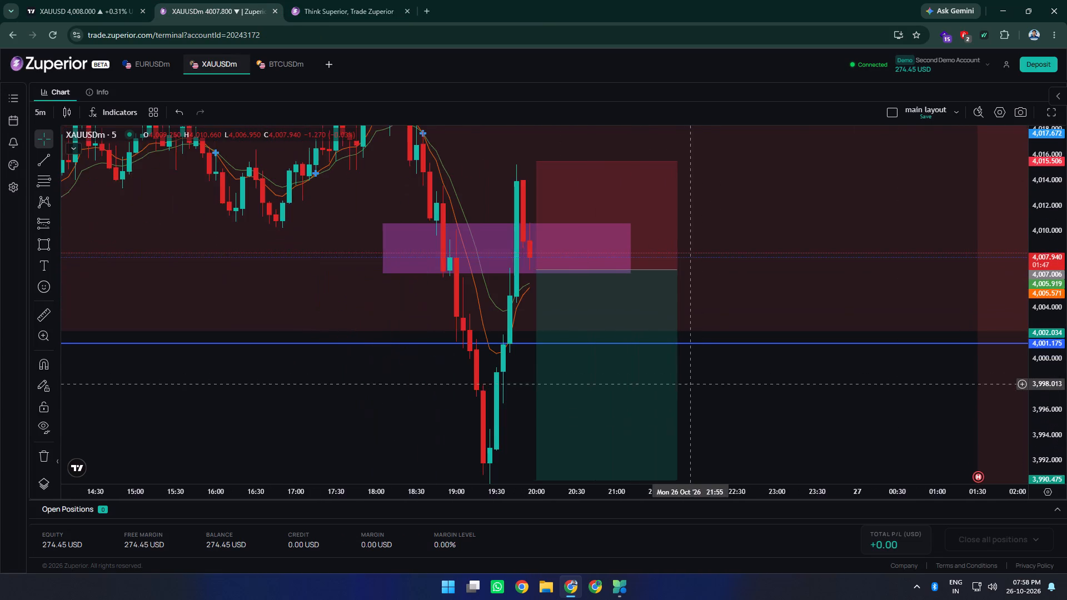
{"action": "left_click_drag", "start_coordinate": [730, 433], "coordinate": [680, 385]}
{"action": "left_click_drag", "start_coordinate": [1042, 188], "coordinate": [1045, 296]}
{"action": "left_click_drag", "start_coordinate": [680, 363], "coordinate": [610, 365]}
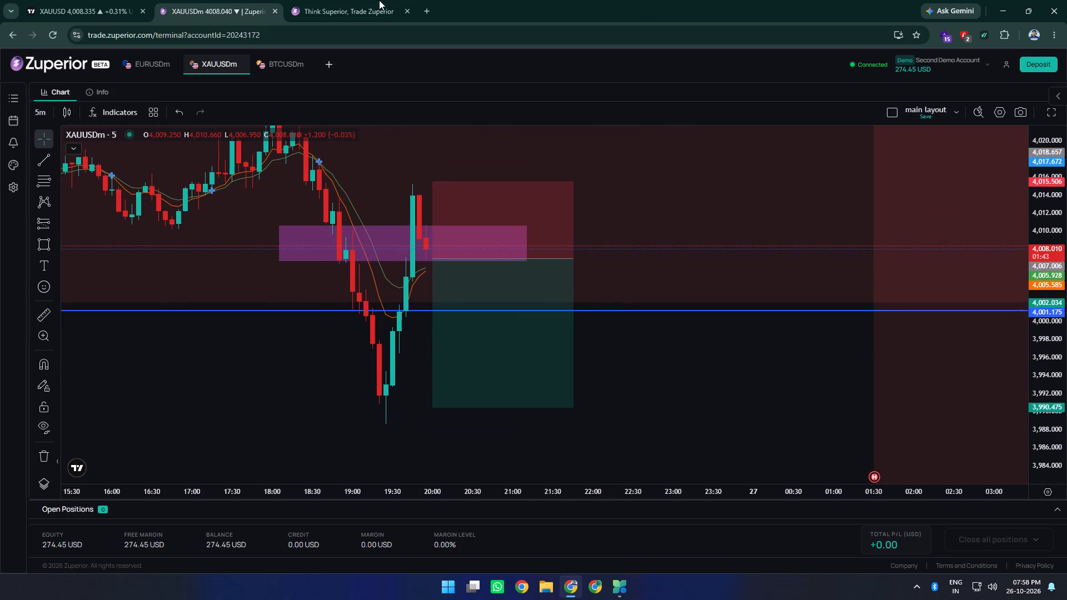
{"action": "scroll", "coordinate": [270, 361], "scroll_direction": "up", "scroll_amount": 1}
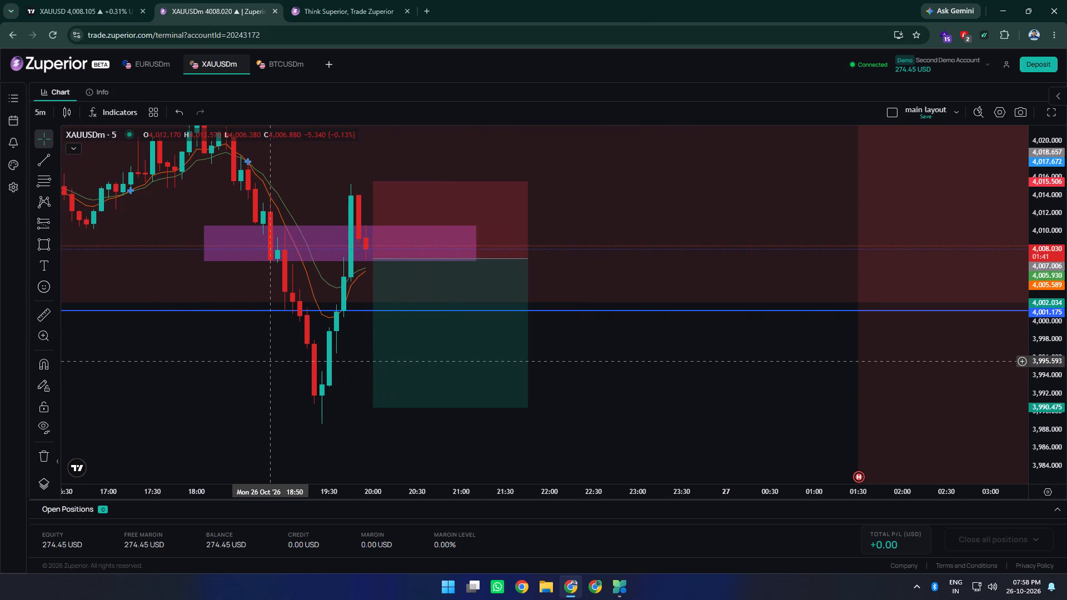
{"action": "left_click_drag", "start_coordinate": [595, 376], "coordinate": [605, 398]}
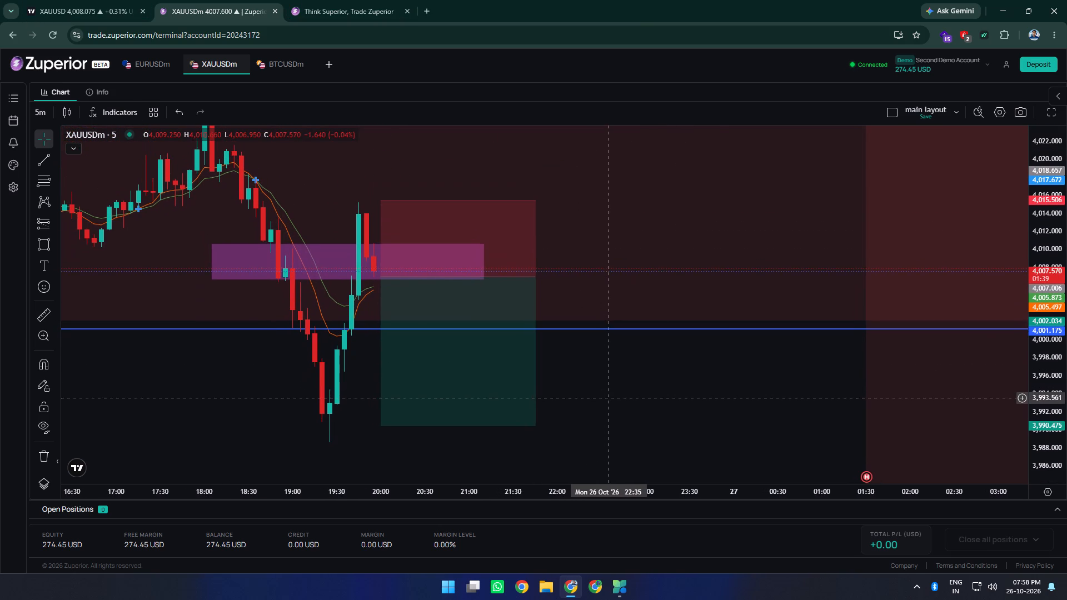
Examine the recent 5-minute XAUUSDm candles and the short setup around the purple zone at different zoom levels.
{"action": "left_click_drag", "start_coordinate": [1045, 232], "coordinate": [1047, 284]}
{"action": "scroll", "coordinate": [461, 288], "scroll_direction": "down", "scroll_amount": 3}
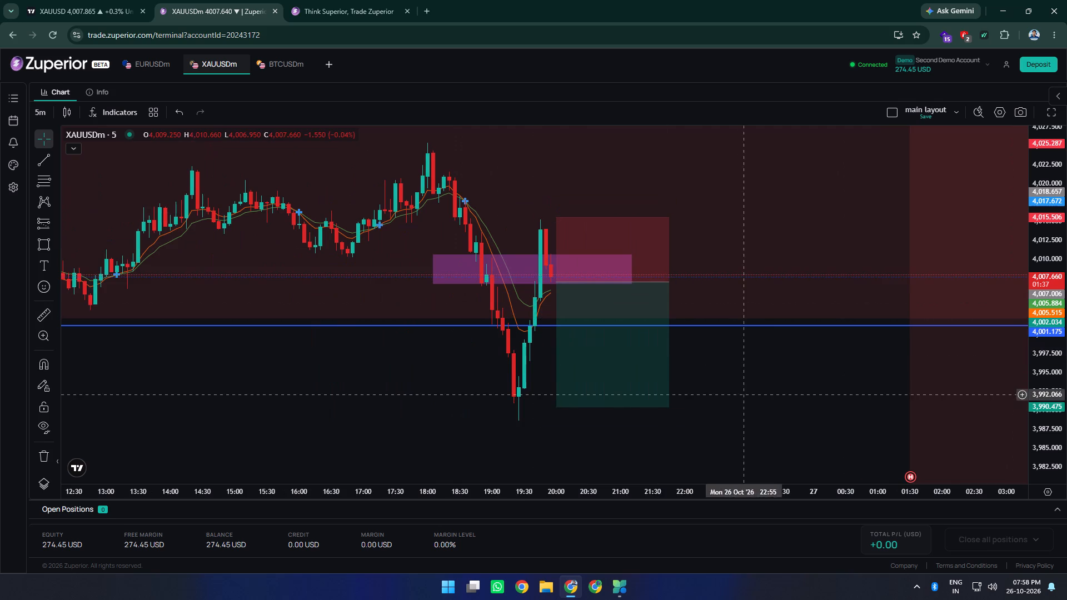
{"action": "left_click_drag", "start_coordinate": [743, 396], "coordinate": [626, 386]}
{"action": "left_click_drag", "start_coordinate": [1048, 405], "coordinate": [1044, 366]}
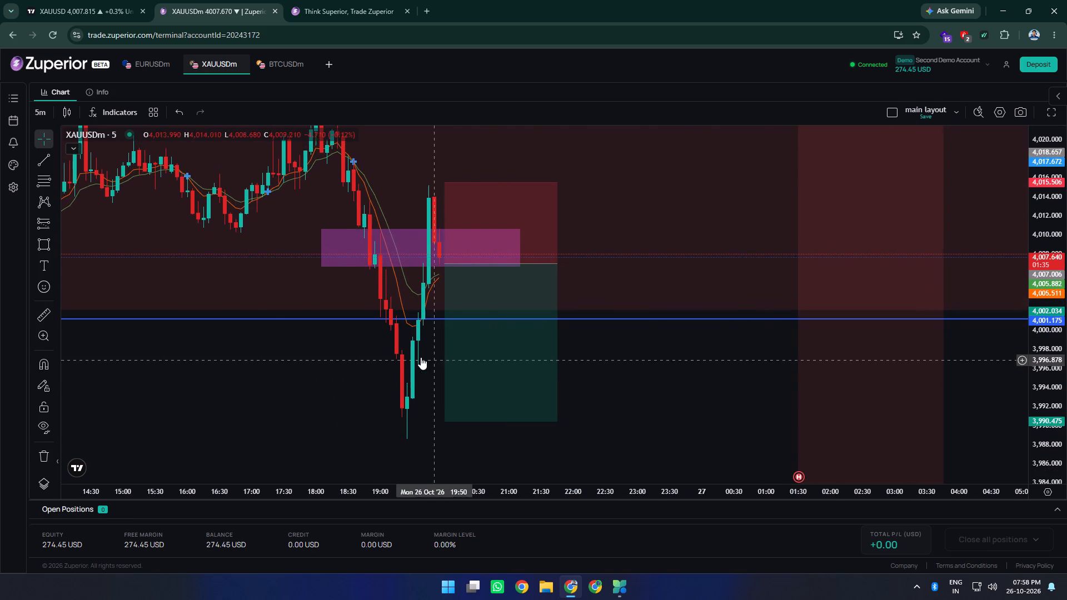
{"action": "scroll", "coordinate": [421, 357], "scroll_direction": "up", "scroll_amount": 2}
{"action": "left_click_drag", "start_coordinate": [528, 383], "coordinate": [552, 379]}
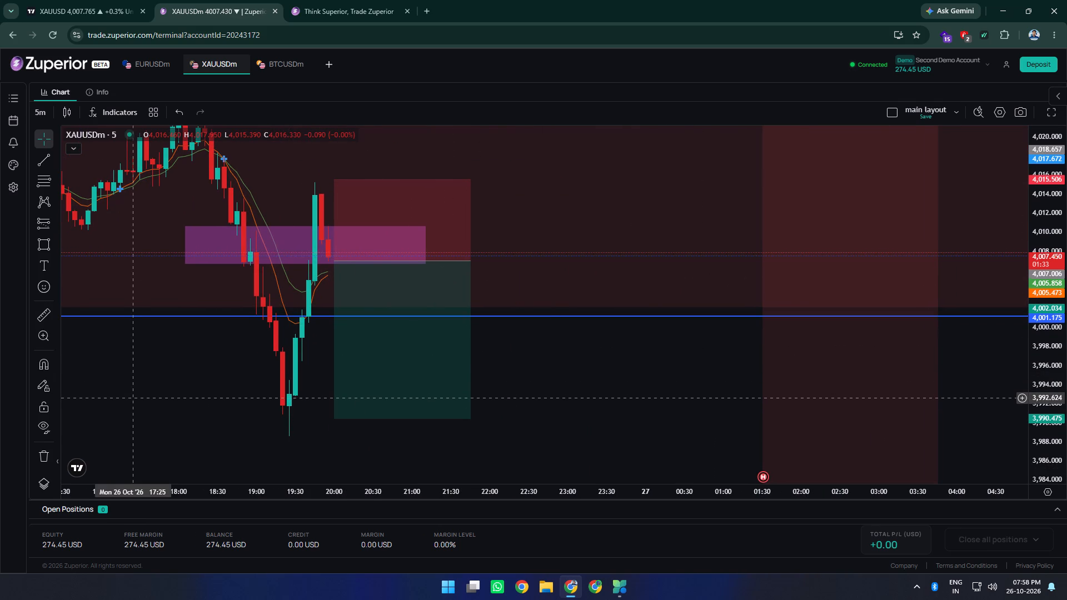
Review XAUUSD around the Fib Retracement Zone on TradingView's 15-minute chart, then examine it again on the 5-minute chart.
{"action": "left_click", "coordinate": [87, 0]}
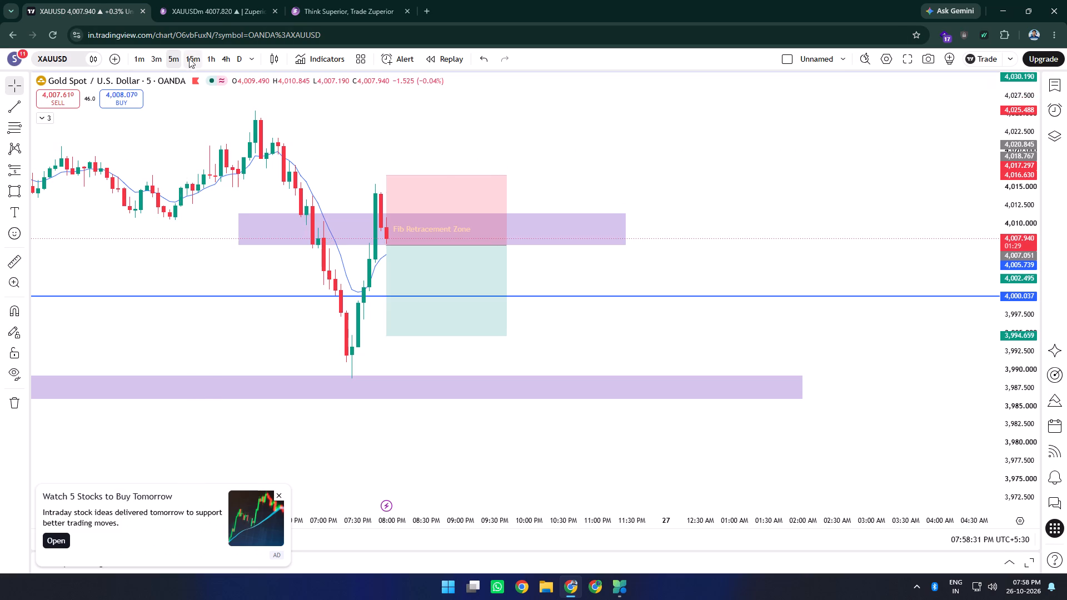
{"action": "left_click", "coordinate": [191, 53]}
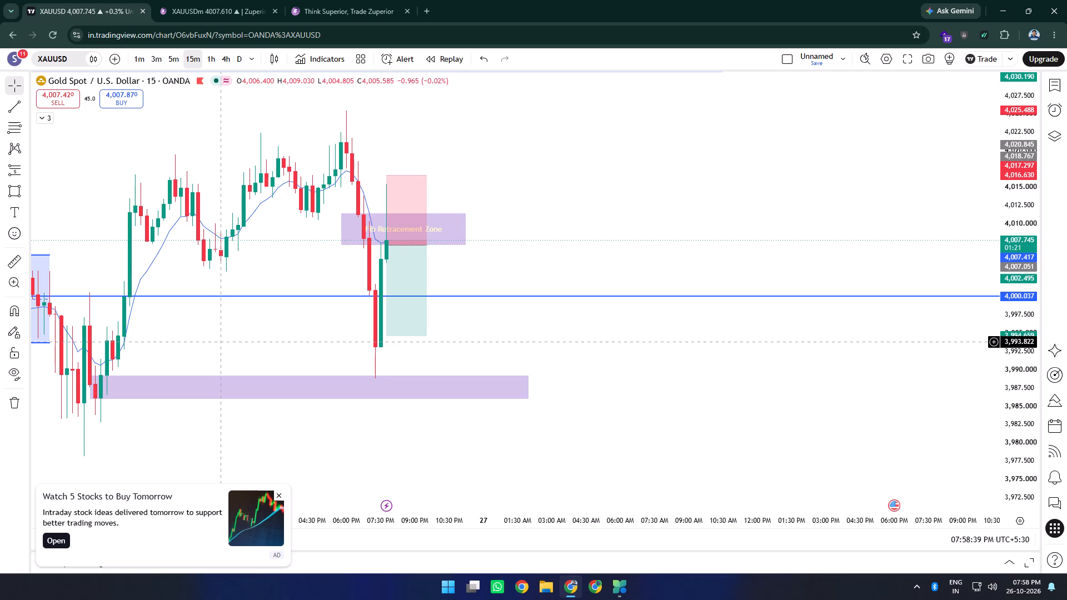
{"action": "left_click", "coordinate": [167, 61]}
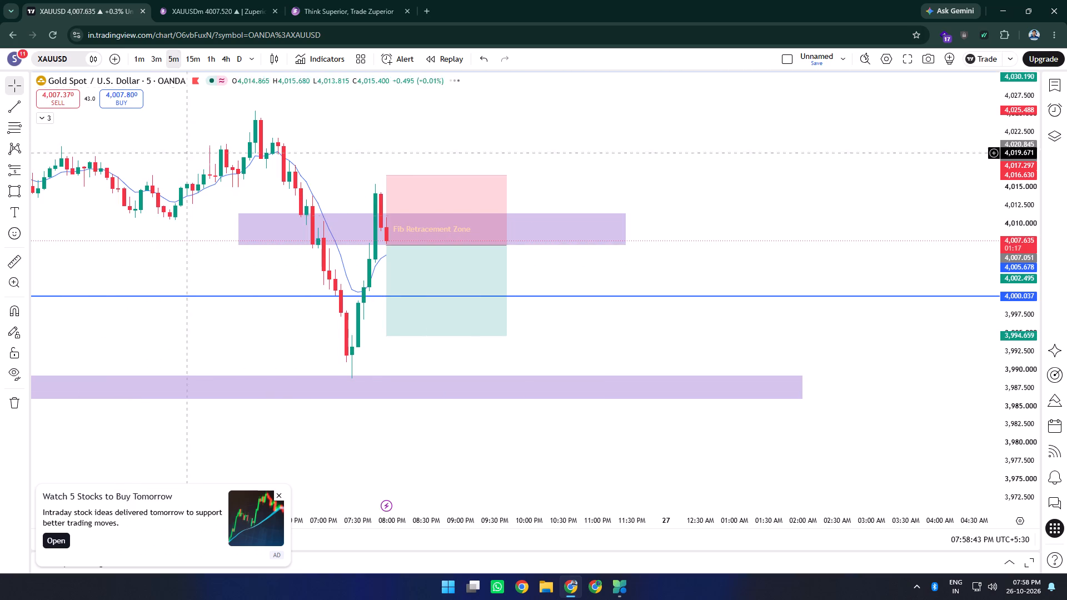
{"action": "left_click_drag", "start_coordinate": [1011, 430], "coordinate": [1023, 408]}
{"action": "scroll", "coordinate": [692, 241], "scroll_direction": "down", "scroll_amount": 1}
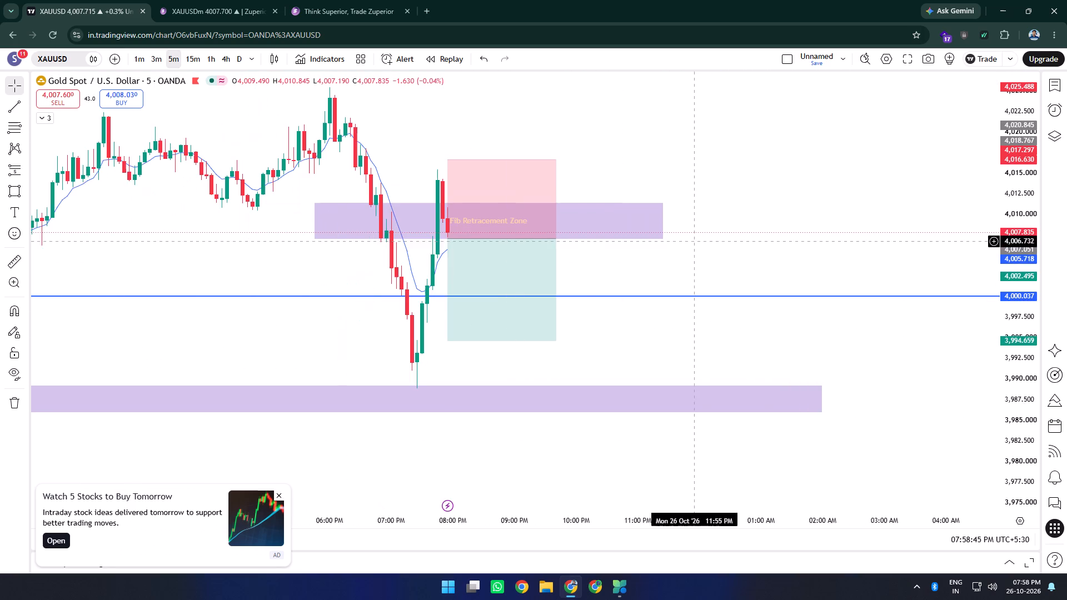
{"action": "left_click_drag", "start_coordinate": [795, 251], "coordinate": [766, 256]}
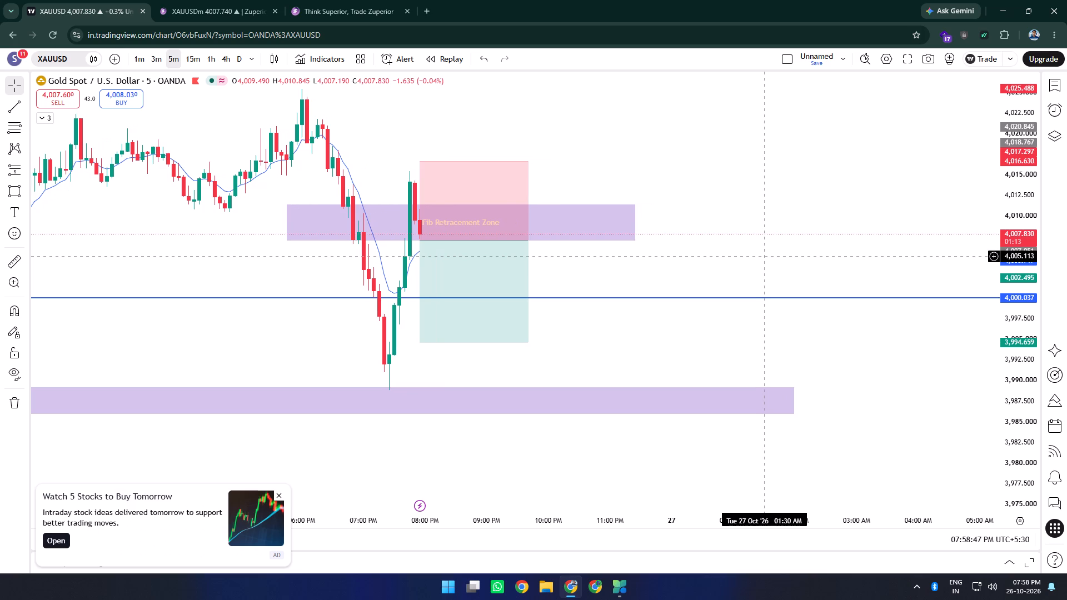
{"action": "left_click_drag", "start_coordinate": [737, 259], "coordinate": [755, 262]}
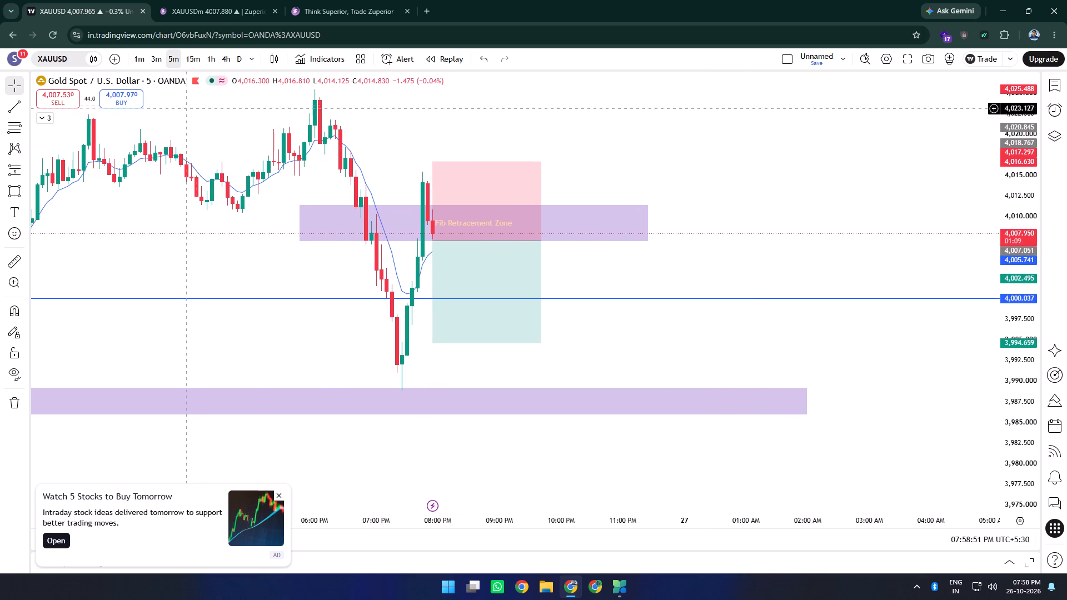
{"action": "left_click_drag", "start_coordinate": [240, 263], "coordinate": [273, 263]}
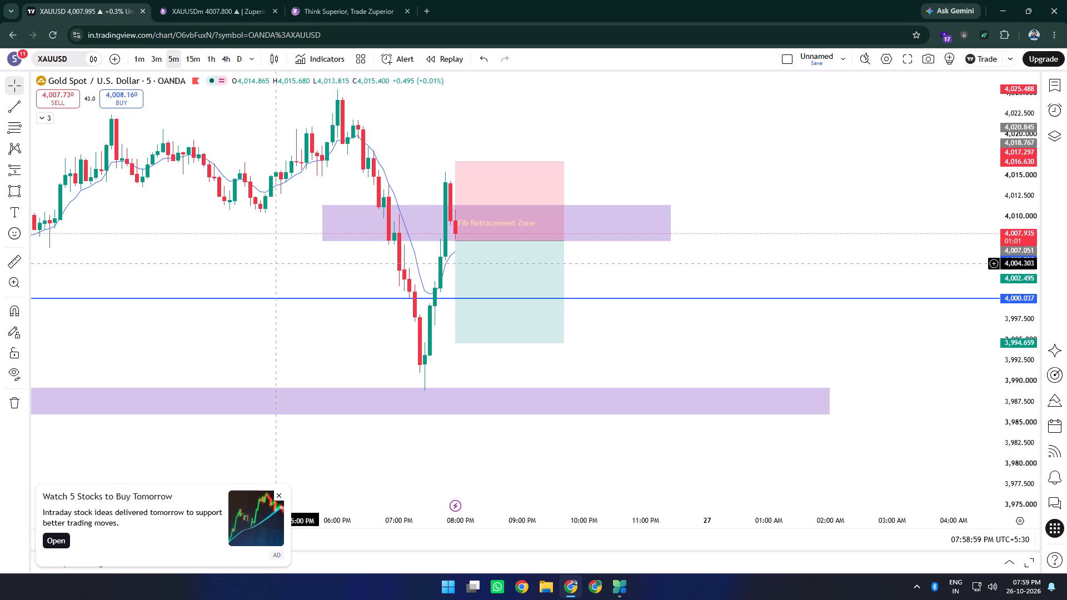
{"action": "scroll", "coordinate": [275, 263], "scroll_direction": "up", "scroll_amount": 1}
{"action": "left_click_drag", "start_coordinate": [638, 257], "coordinate": [628, 272]}
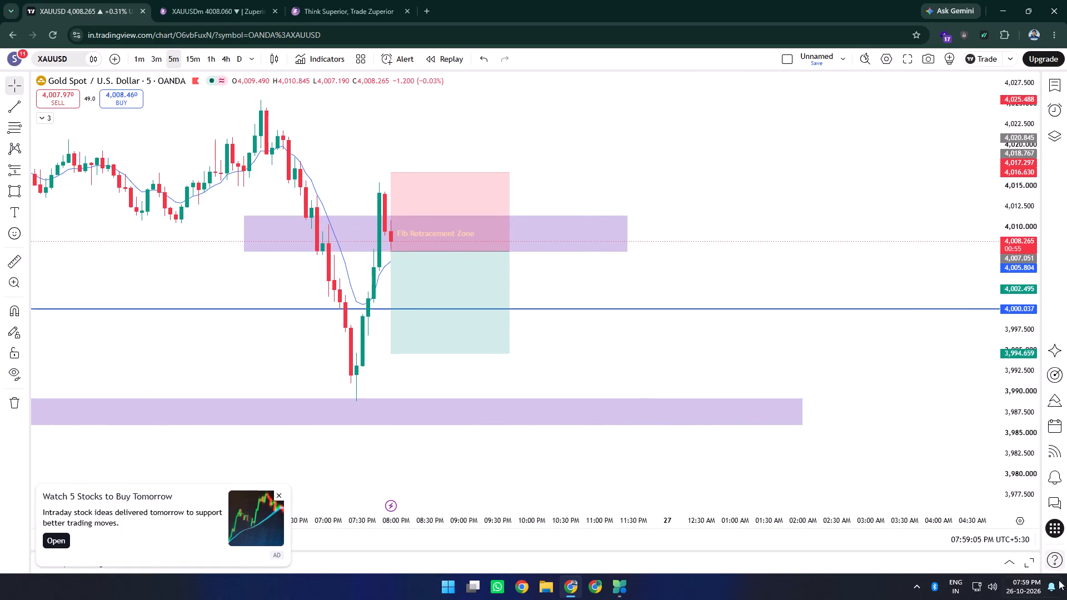
Clear all Windows notifications and return to the XAUUSD chart.
{"action": "left_click", "coordinate": [1035, 599]}
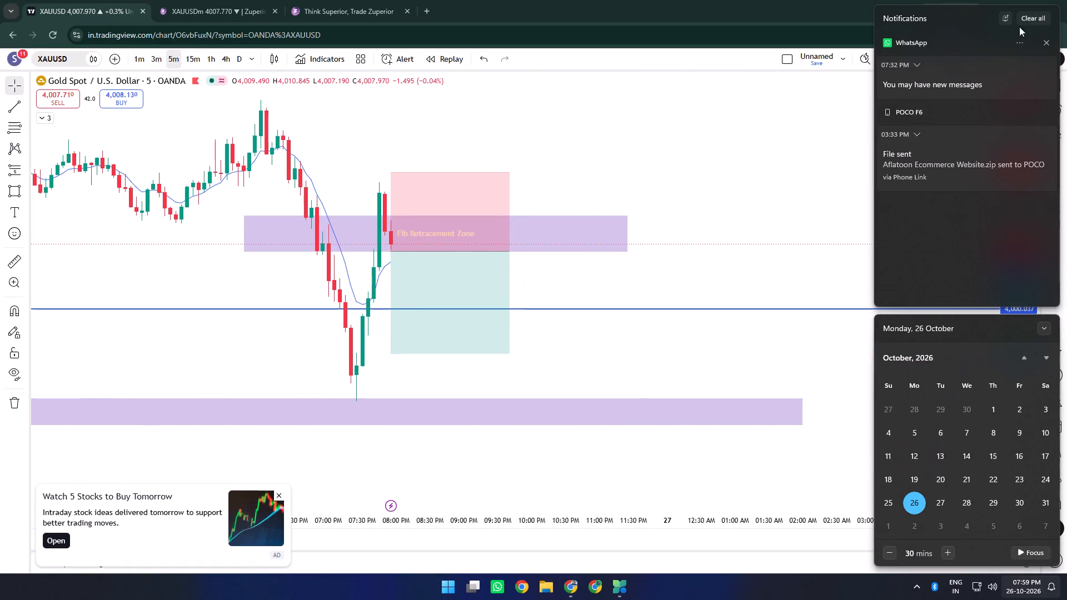
{"action": "left_click", "coordinate": [1028, 19]}
{"action": "left_click", "coordinate": [706, 272]}
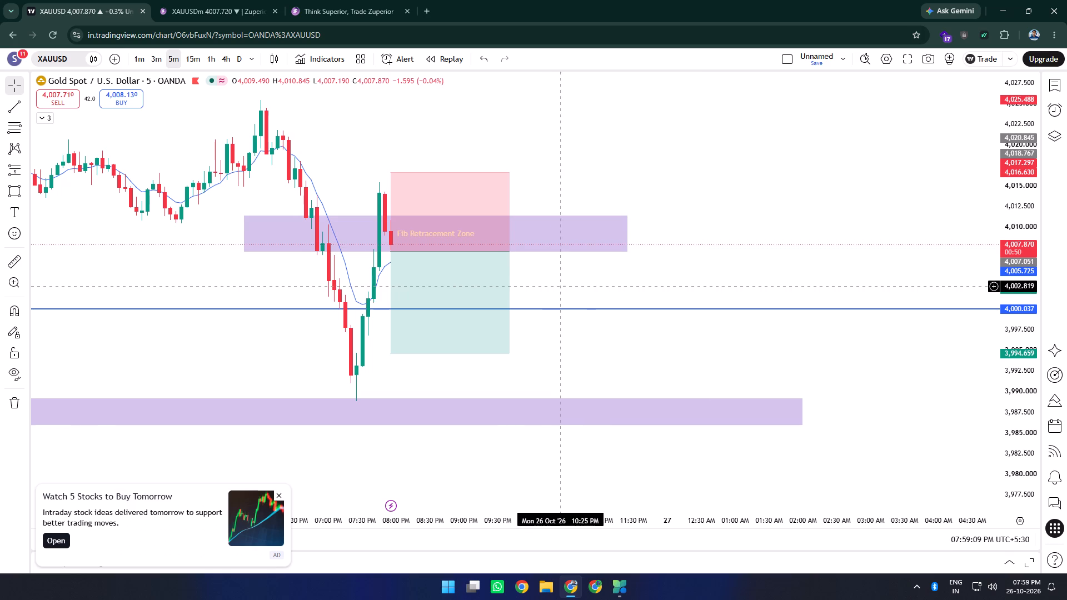
Lower the stop of the XAUUSD Short Position to about 4,015.50, near the recent swing high.
{"action": "left_click_drag", "start_coordinate": [561, 286], "coordinate": [576, 291]}
{"action": "left_click_drag", "start_coordinate": [576, 291], "coordinate": [583, 294]}
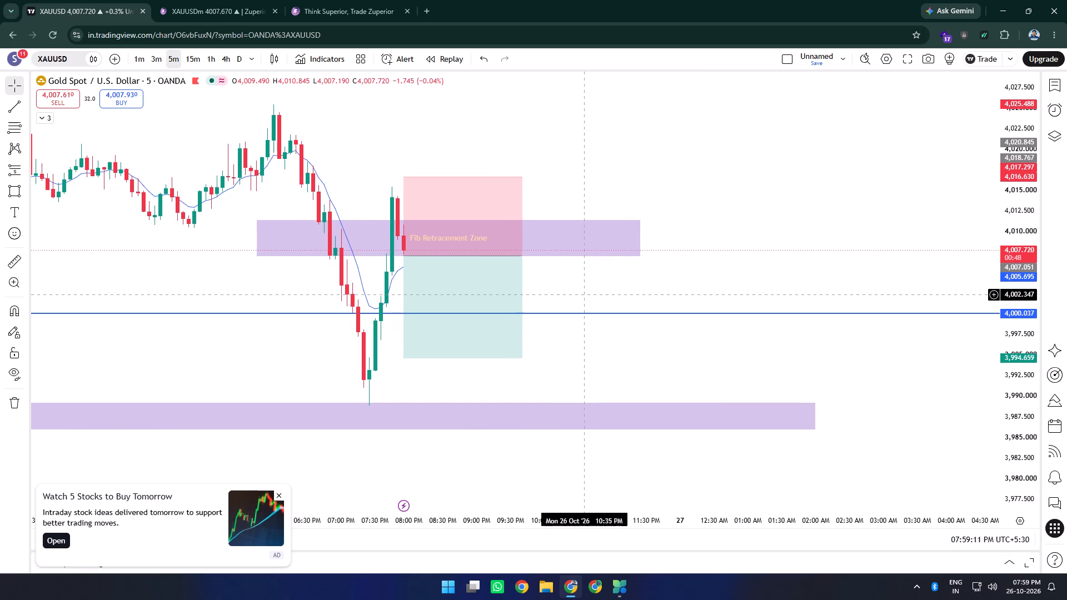
{"action": "left_click_drag", "start_coordinate": [583, 294], "coordinate": [585, 297]}
{"action": "left_click_drag", "start_coordinate": [586, 298], "coordinate": [588, 298]}
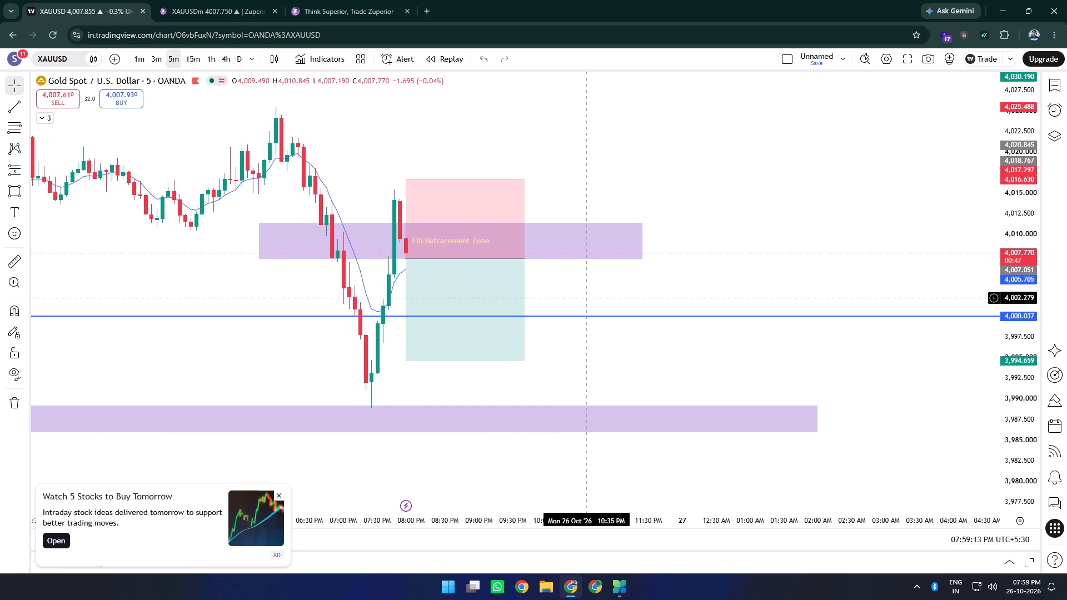
{"action": "left_click_drag", "start_coordinate": [588, 298], "coordinate": [596, 298]}
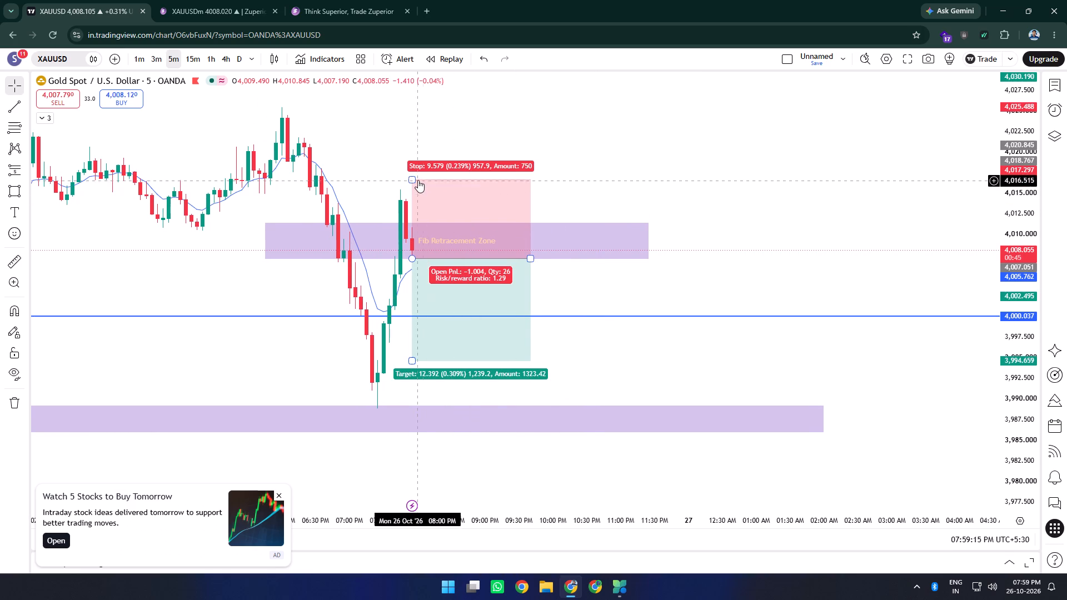
{"action": "left_click_drag", "start_coordinate": [411, 177], "coordinate": [411, 189]}
{"action": "left_click", "coordinate": [764, 217]}
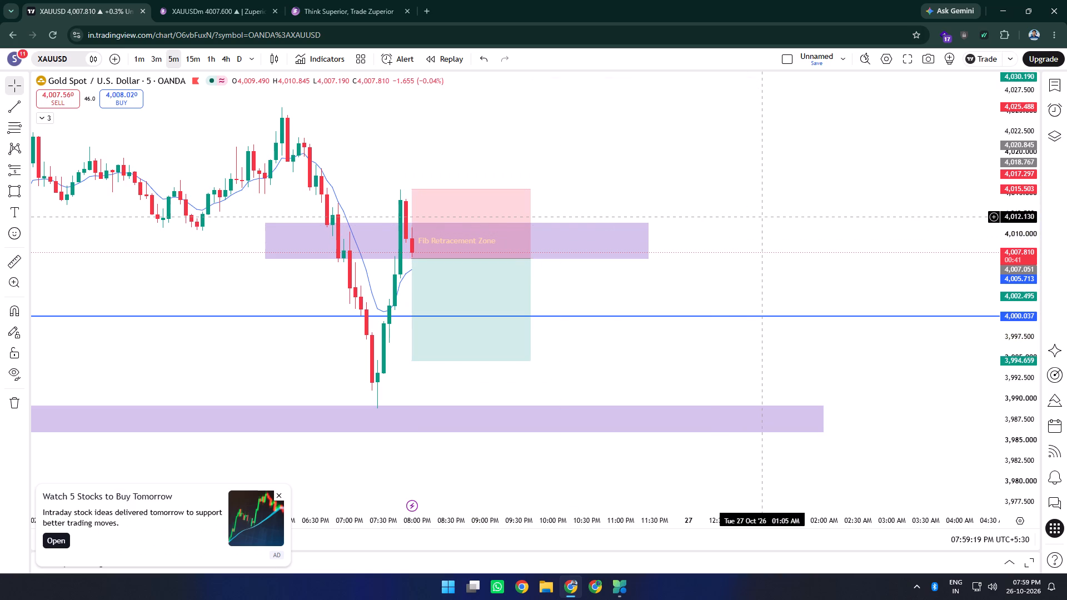
Extend the XAUUSD Short Position's target down to about 3,990.94, just above the lower purple zone.
{"action": "scroll", "coordinate": [717, 240], "scroll_direction": "up", "scroll_amount": 1}
{"action": "left_click_drag", "start_coordinate": [623, 297], "coordinate": [691, 291]}
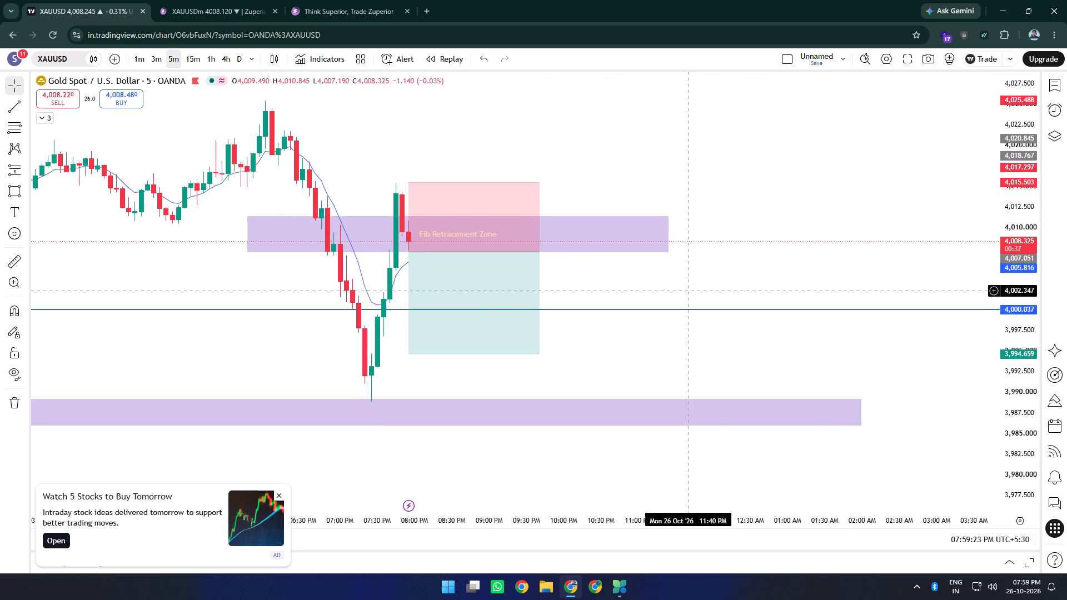
{"action": "left_click", "coordinate": [480, 301]}
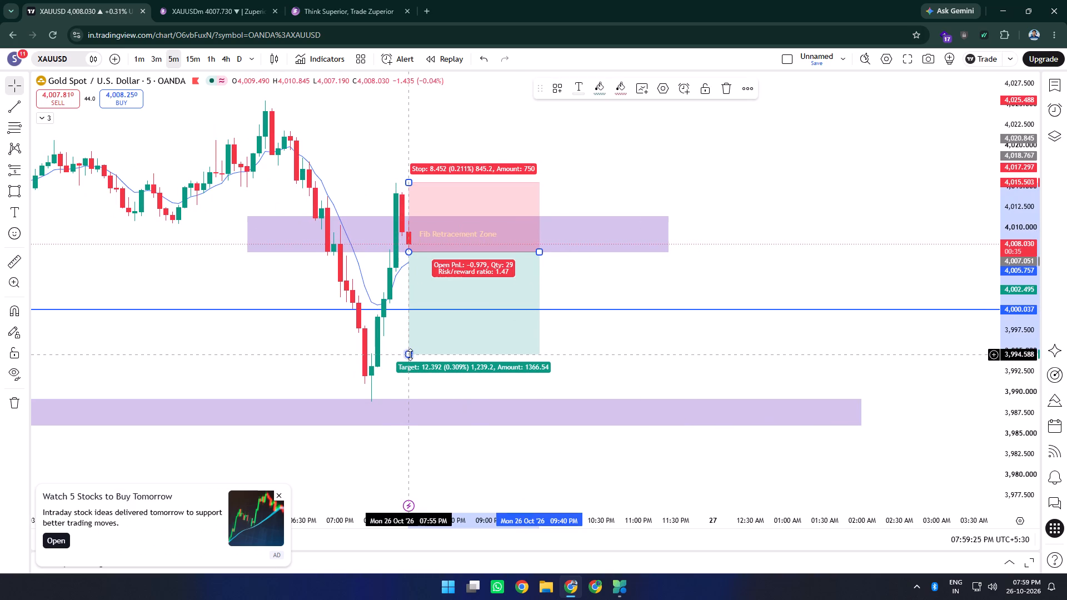
{"action": "left_click_drag", "start_coordinate": [410, 354], "coordinate": [410, 380]}
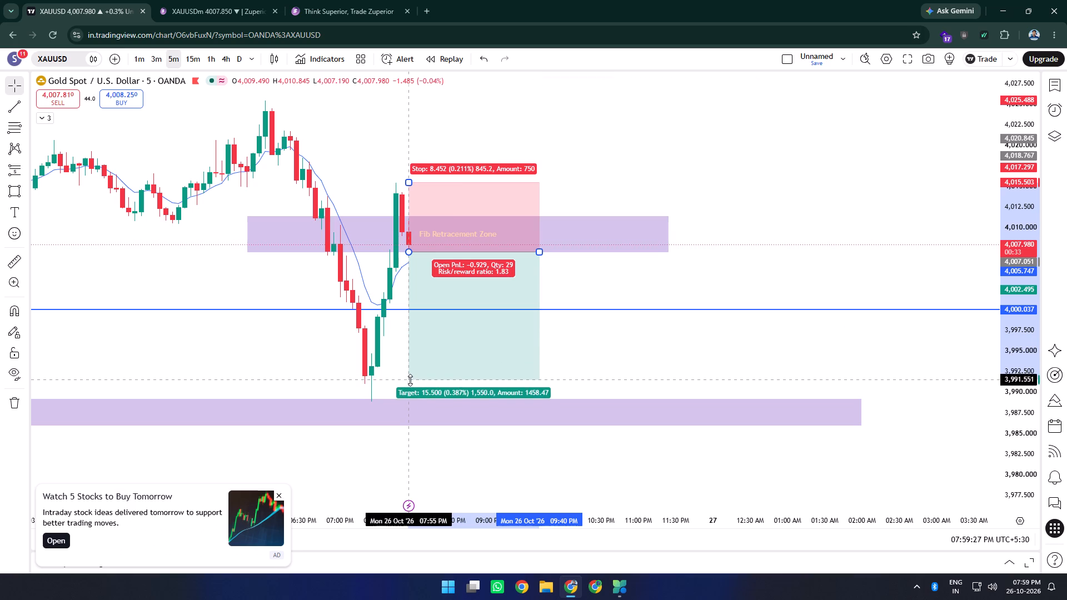
{"action": "left_click_drag", "start_coordinate": [410, 380], "coordinate": [411, 385]}
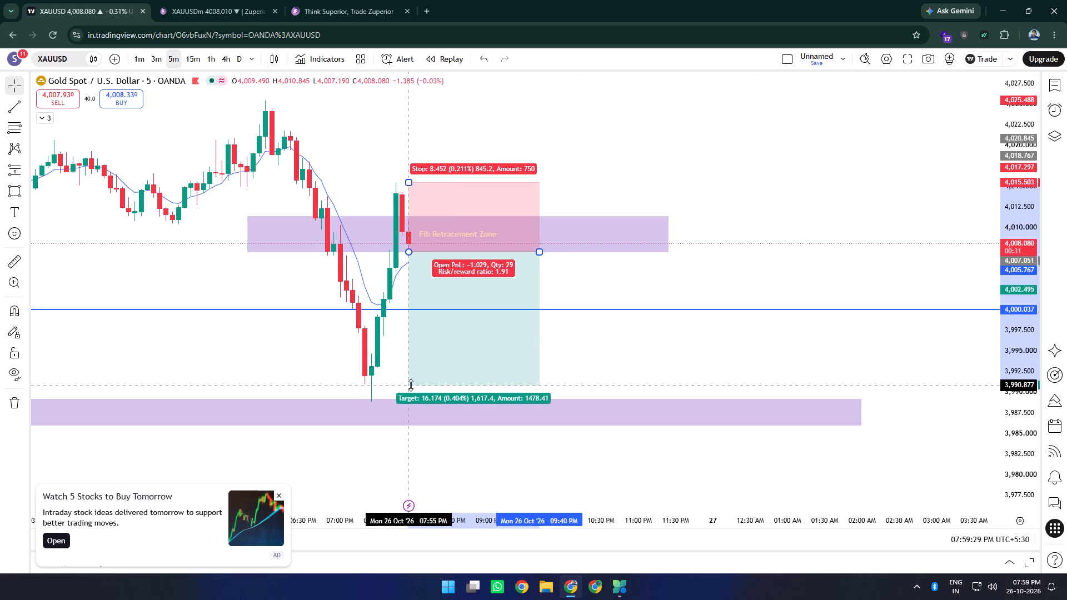
{"action": "left_click_drag", "start_coordinate": [411, 385], "coordinate": [411, 383]}
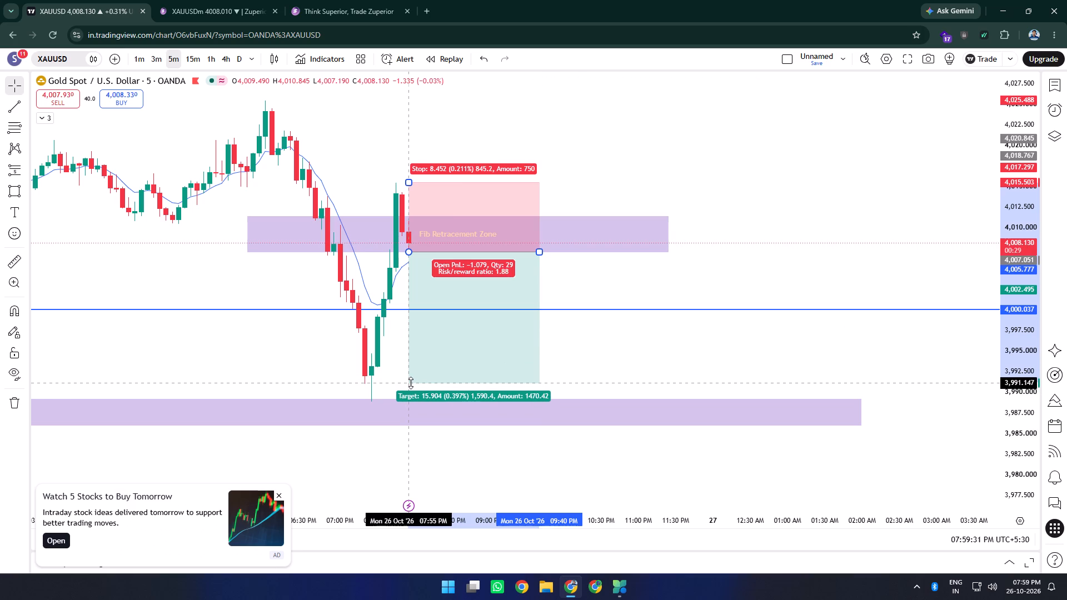
{"action": "left_click_drag", "start_coordinate": [411, 383], "coordinate": [411, 384]}
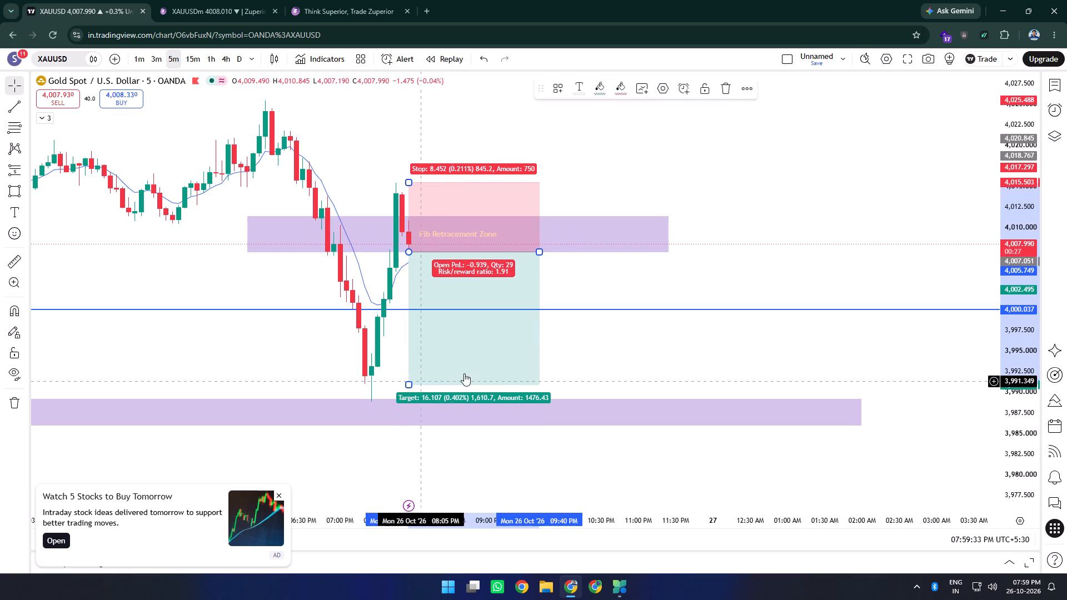
{"action": "left_click", "coordinate": [627, 342]}
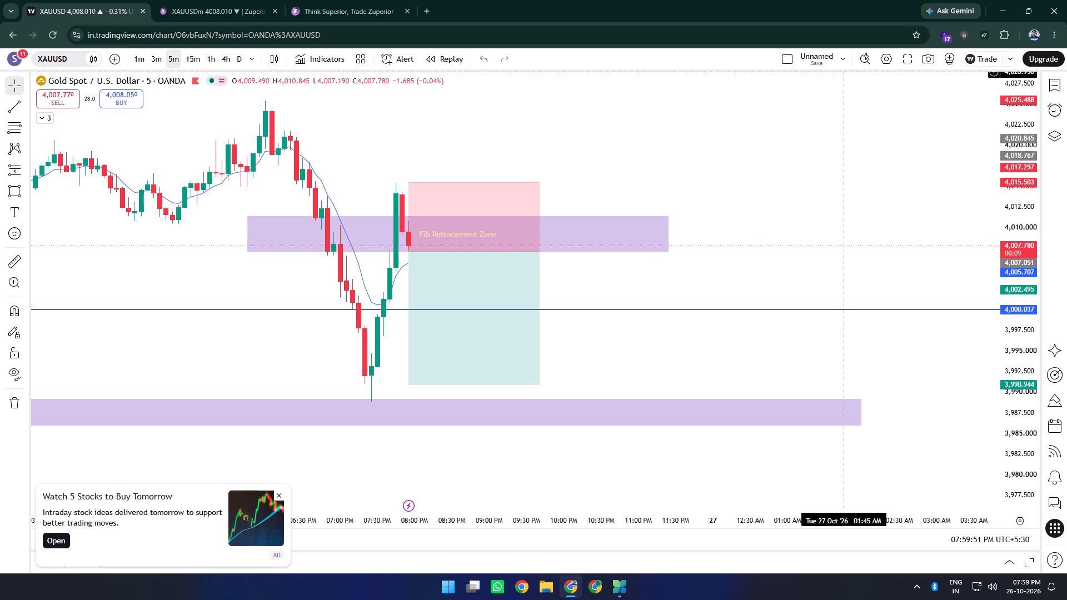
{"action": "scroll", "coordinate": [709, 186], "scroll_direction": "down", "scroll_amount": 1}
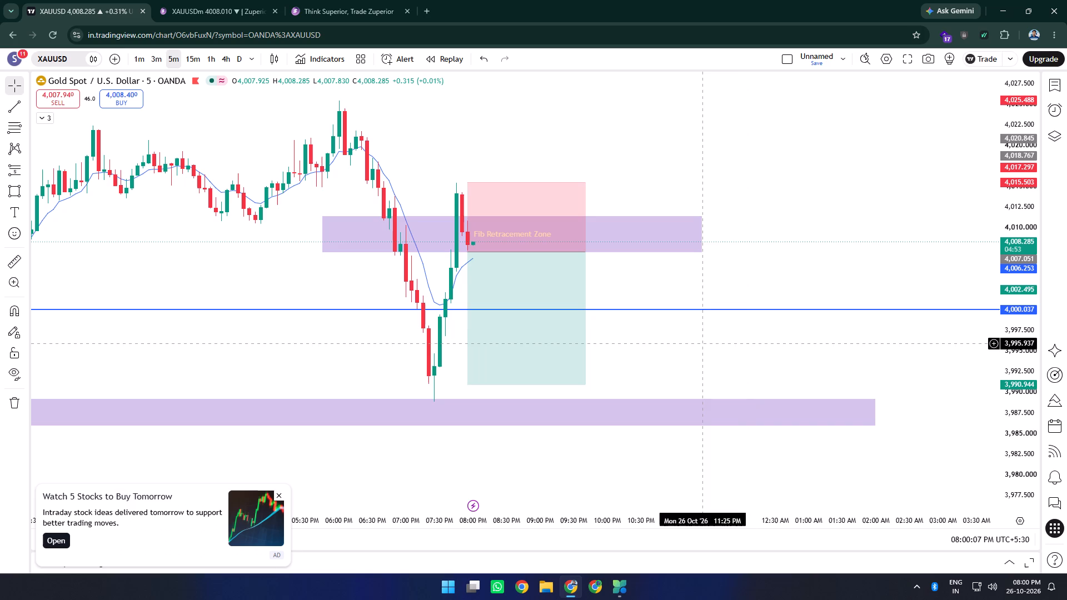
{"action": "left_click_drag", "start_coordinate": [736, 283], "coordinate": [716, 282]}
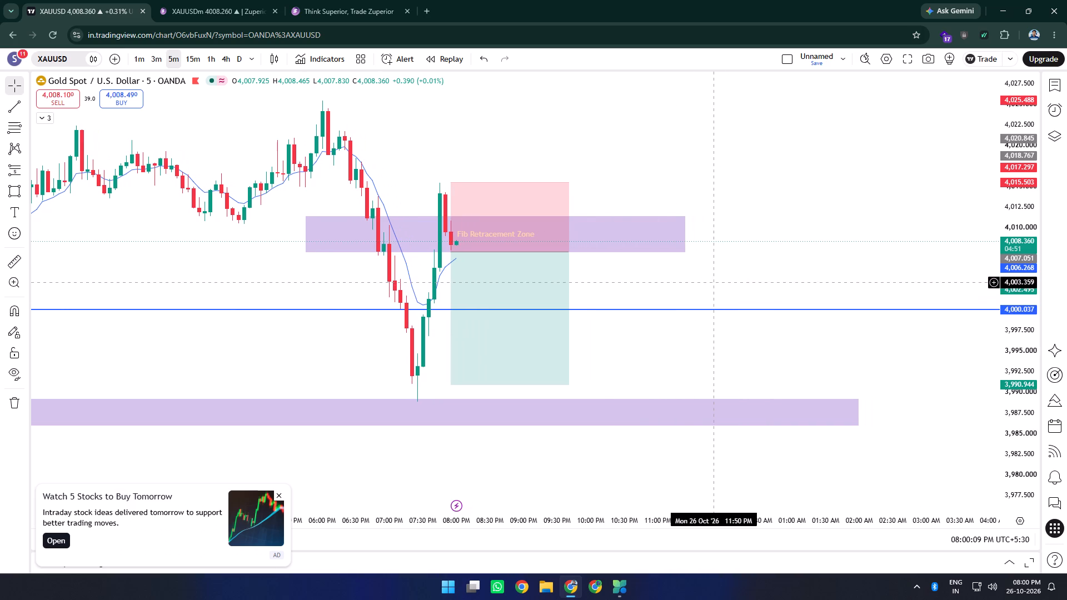
On Zuperior, open a market sell position of 0.02 lots on XAUUSDm and close the order form.
{"action": "left_click", "coordinate": [191, 0]}
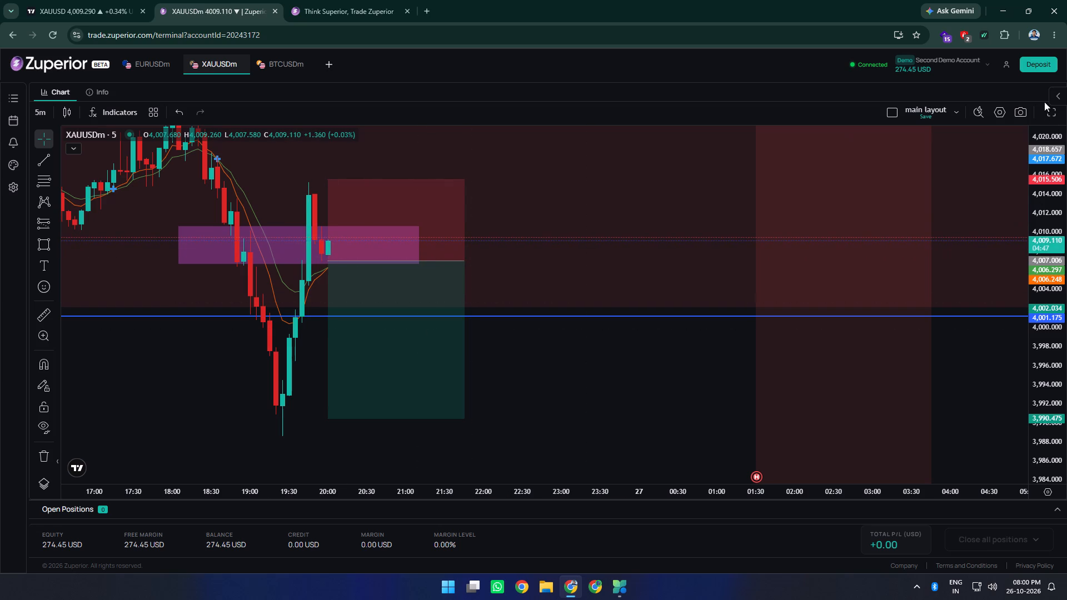
{"action": "left_click", "coordinate": [1064, 93]}
{"action": "left_click", "coordinate": [958, 172]}
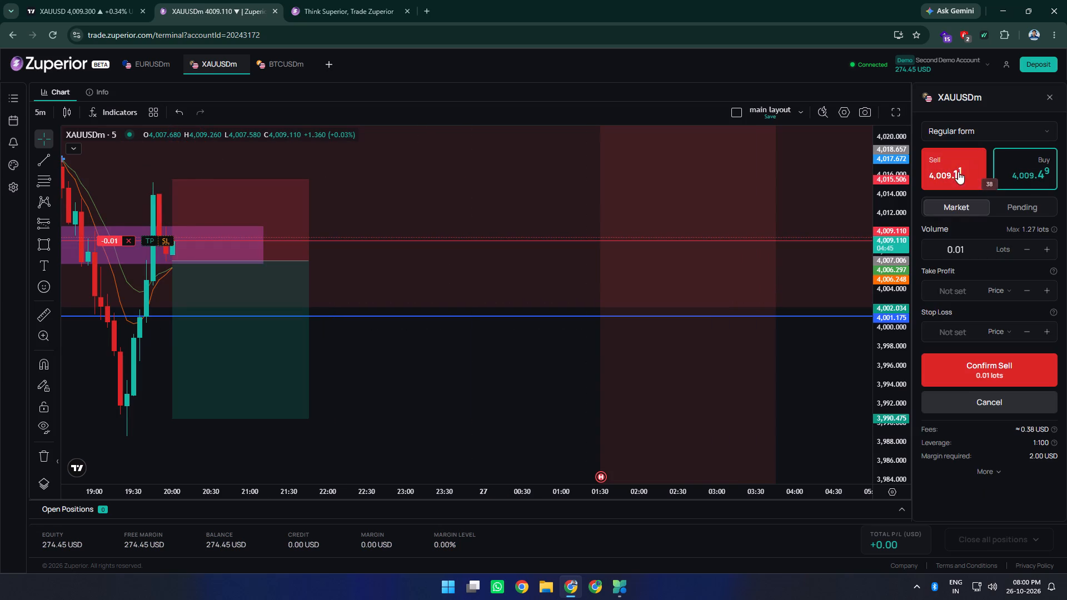
{"action": "left_click", "coordinate": [1049, 250]}
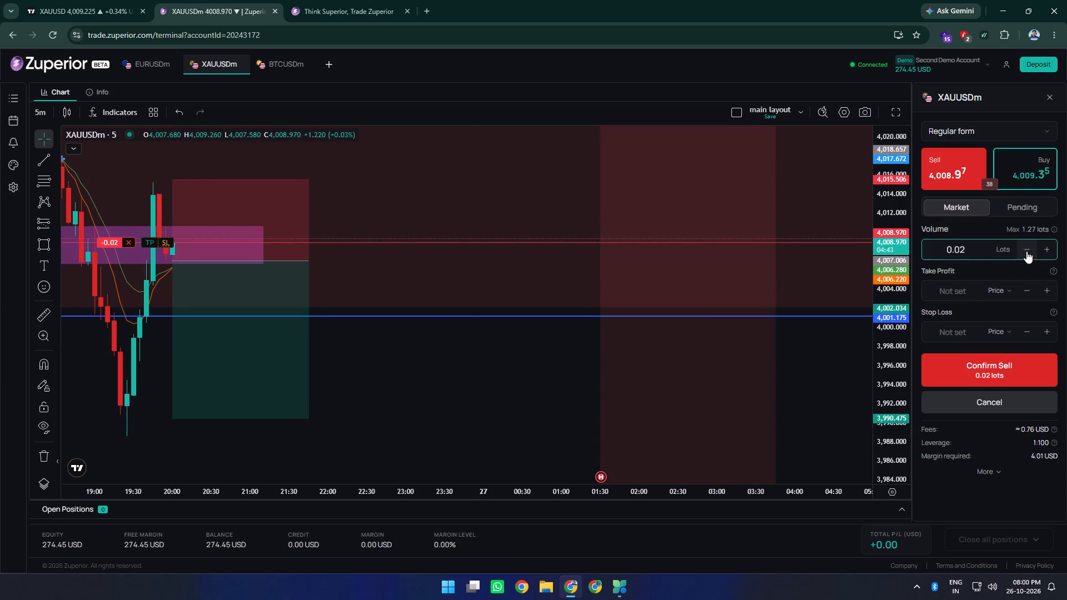
{"action": "left_click", "coordinate": [1028, 244]}
{"action": "left_click", "coordinate": [1044, 249]}
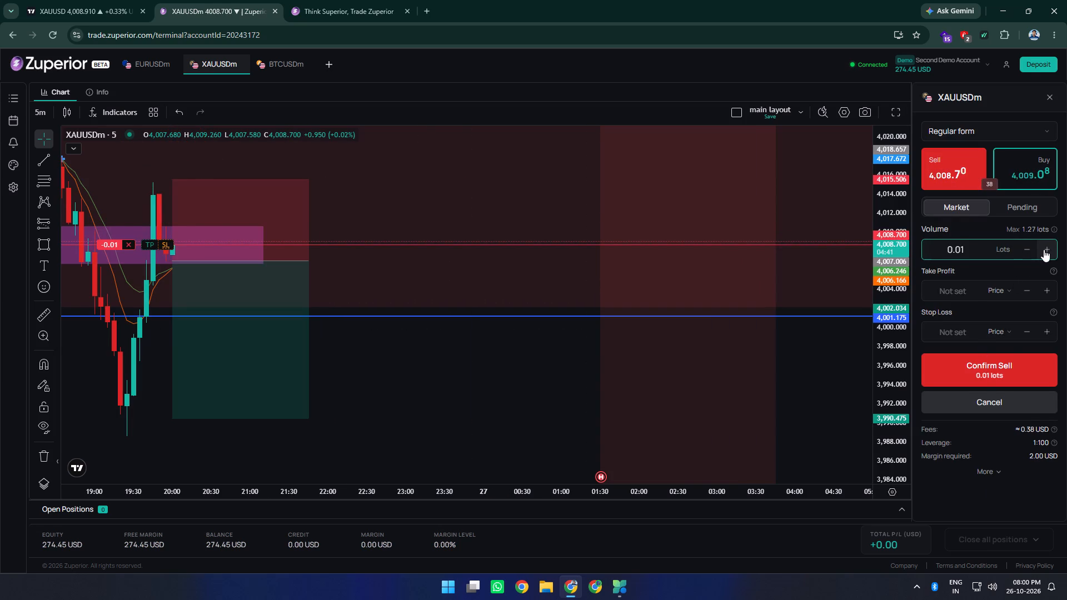
{"action": "left_click", "coordinate": [987, 369]}
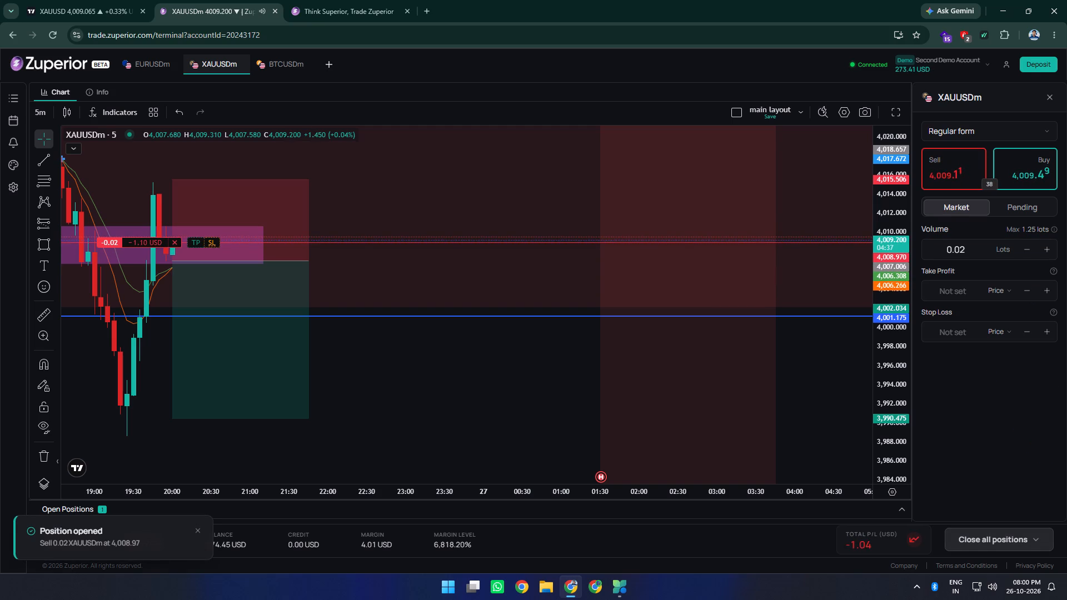
{"action": "left_click", "coordinate": [1053, 94]}
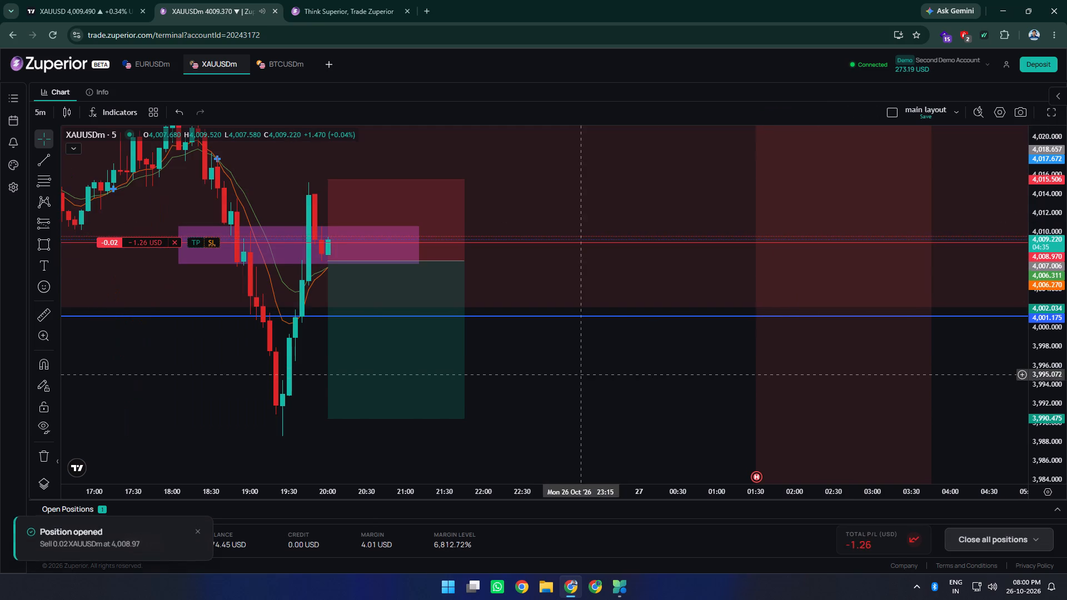
Set the open XAUUSDm sell position's stop loss to about 4,015.53, at the top of the drawn short setup.
{"action": "left_click", "coordinate": [545, 383]}
{"action": "left_click_drag", "start_coordinate": [545, 382], "coordinate": [599, 382]}
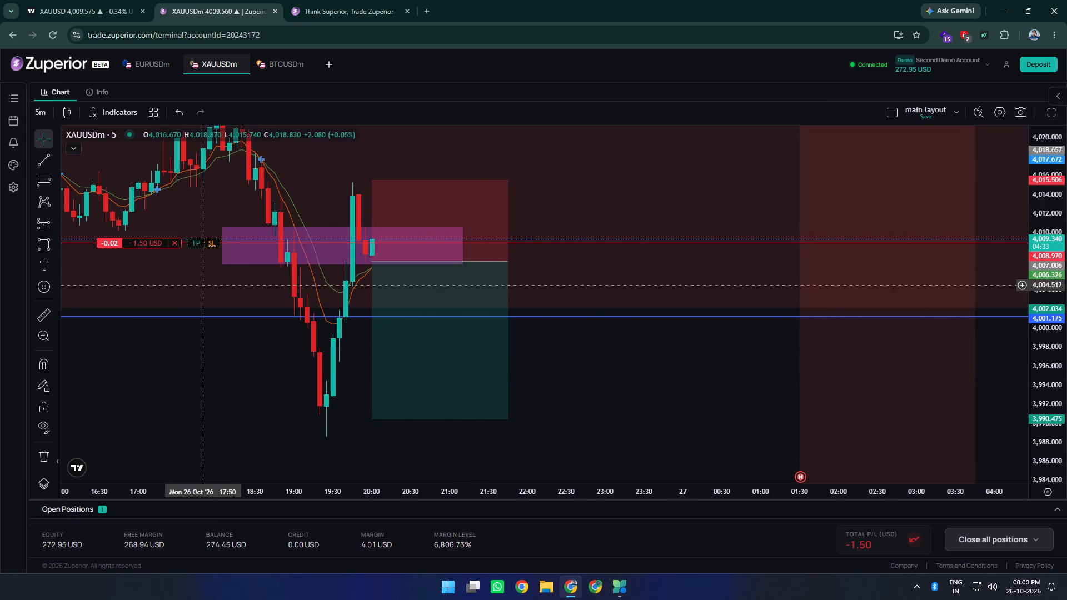
{"action": "left_click_drag", "start_coordinate": [213, 240], "coordinate": [218, 197]}
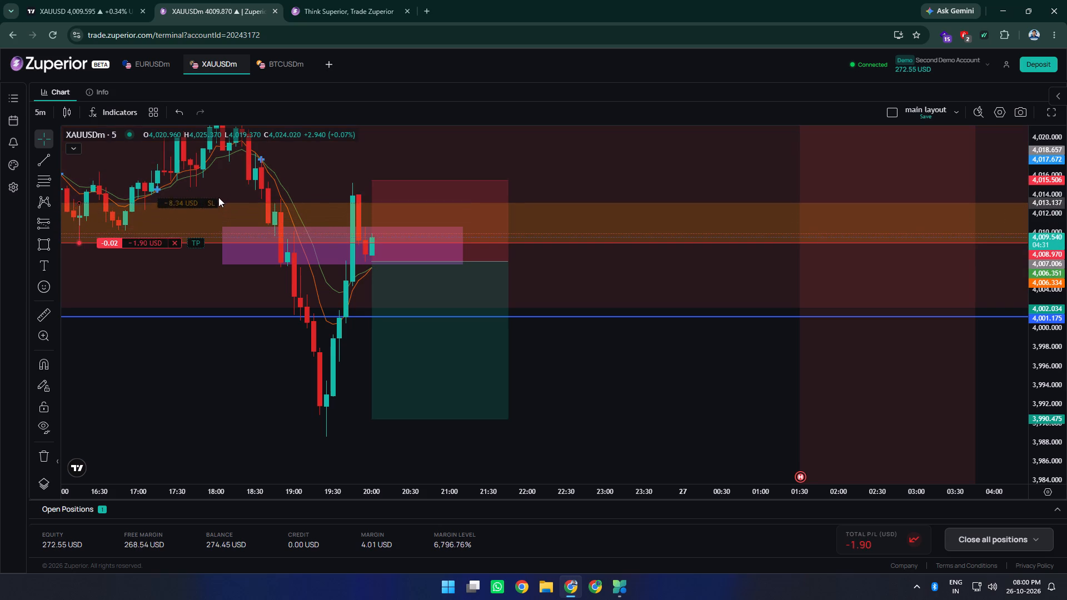
{"action": "left_click_drag", "start_coordinate": [218, 197], "coordinate": [226, 180]}
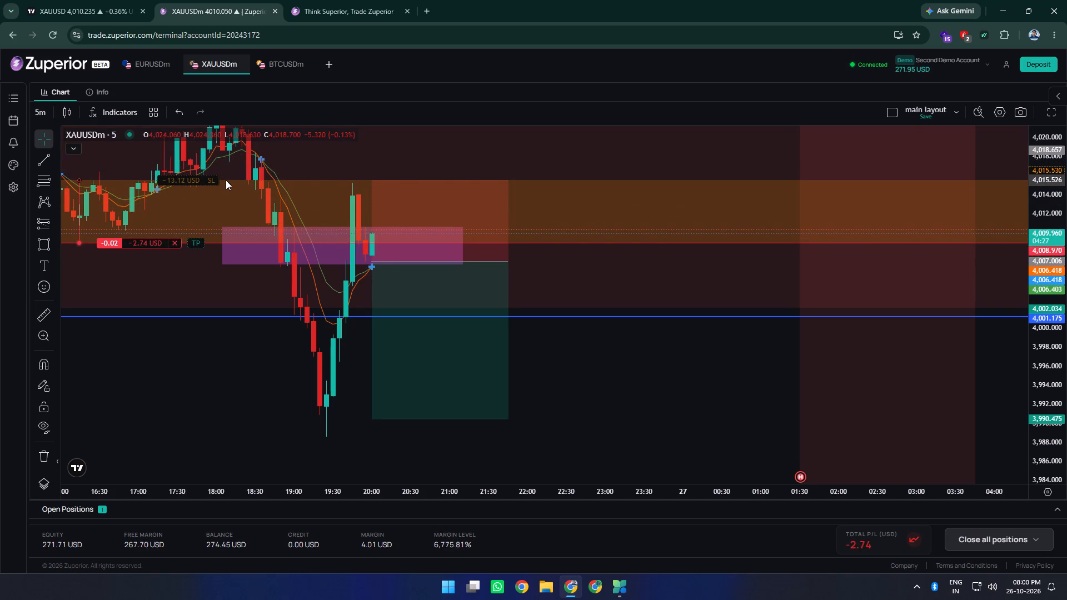
Fine-tune the open XAUUSDm sell position's stop loss to 4,015.58, at the top of the drawn short setup.
{"action": "left_click_drag", "start_coordinate": [226, 180], "coordinate": [227, 183]}
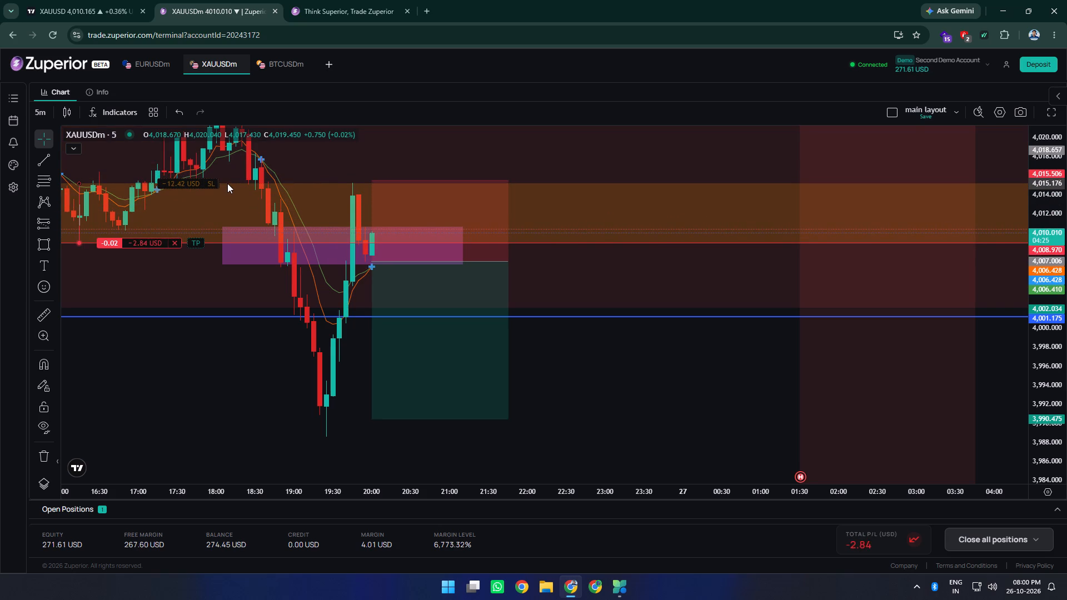
{"action": "left_click_drag", "start_coordinate": [227, 183], "coordinate": [231, 179]}
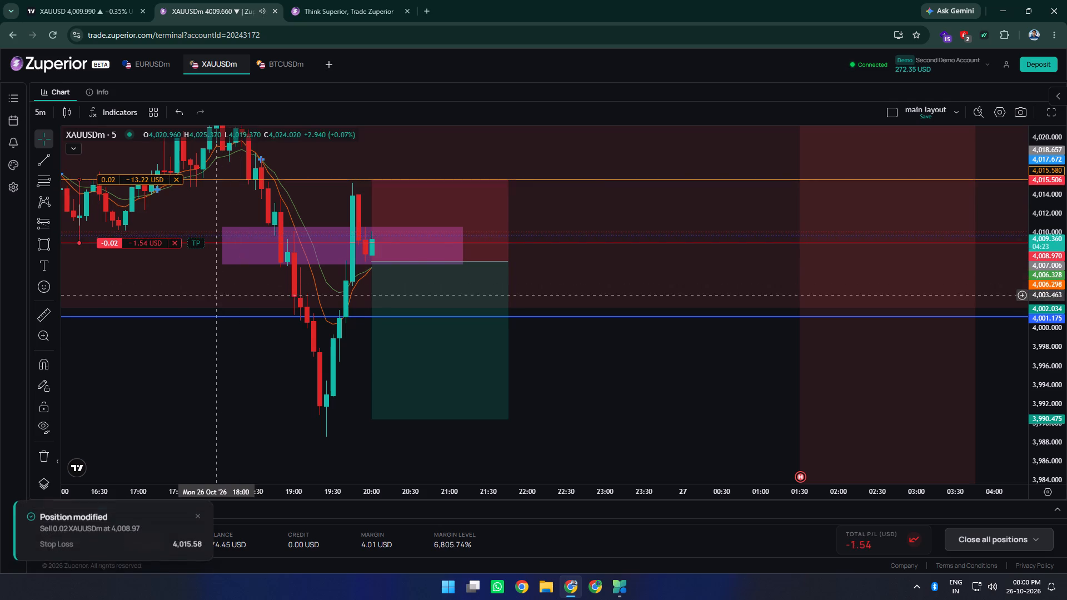
Set the open XAUUSDm sell position's take profit to 3,992.97, just above the drawn short setup's target.
{"action": "left_click_drag", "start_coordinate": [195, 241], "coordinate": [189, 329]}
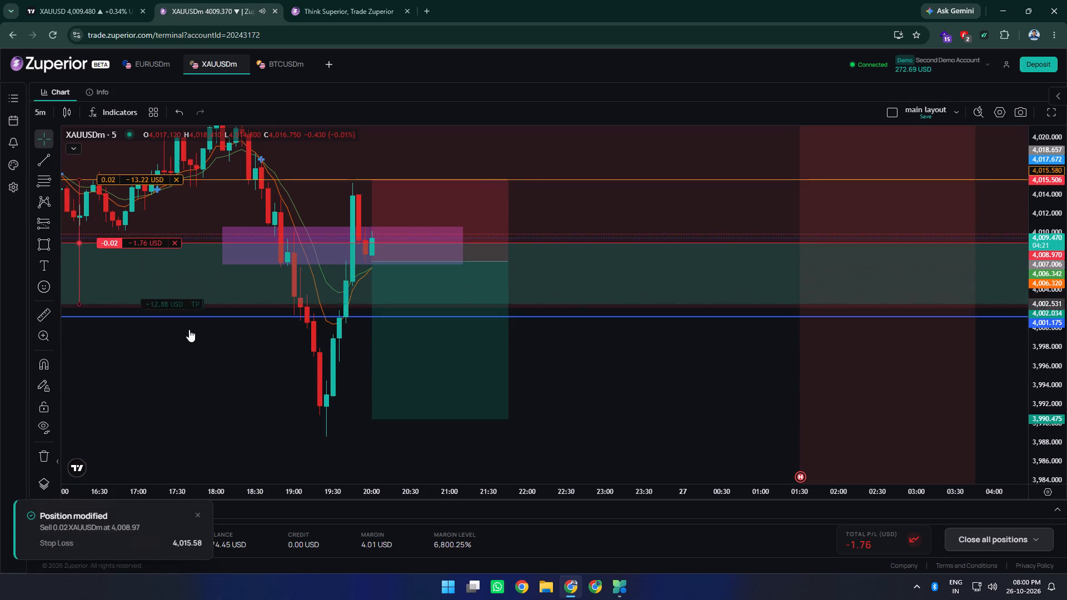
{"action": "left_click_drag", "start_coordinate": [189, 329], "coordinate": [191, 396]}
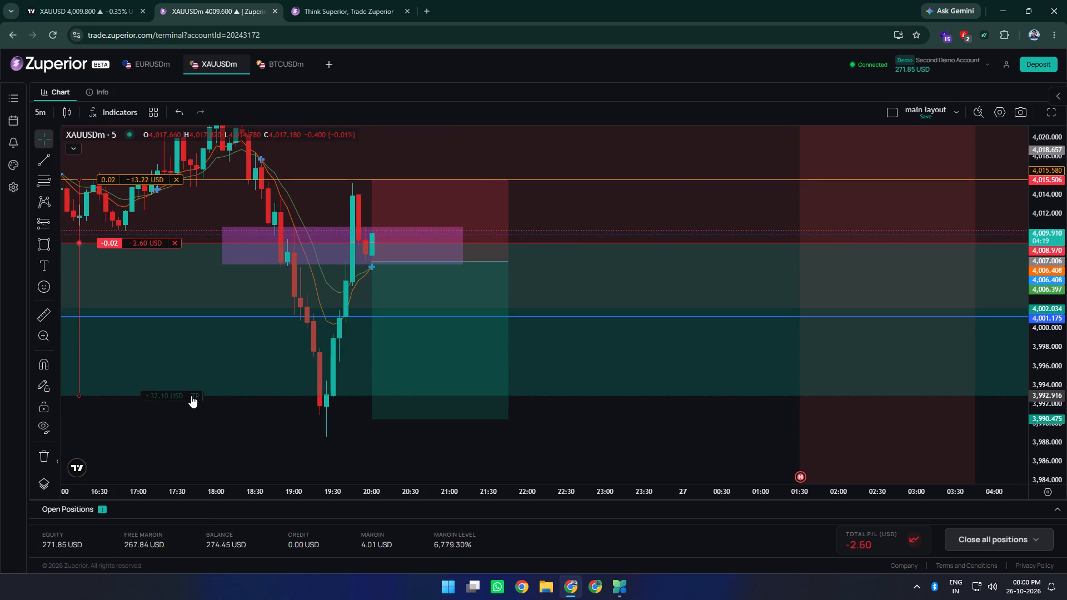
{"action": "left_click_drag", "start_coordinate": [191, 396], "coordinate": [191, 393]}
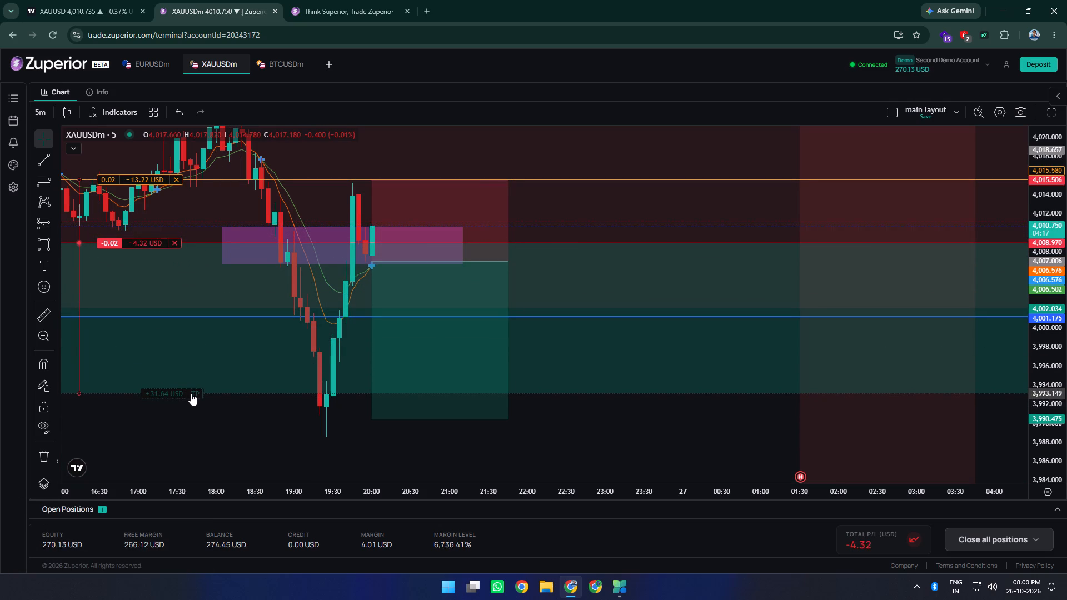
{"action": "left_click_drag", "start_coordinate": [191, 393], "coordinate": [193, 392]}
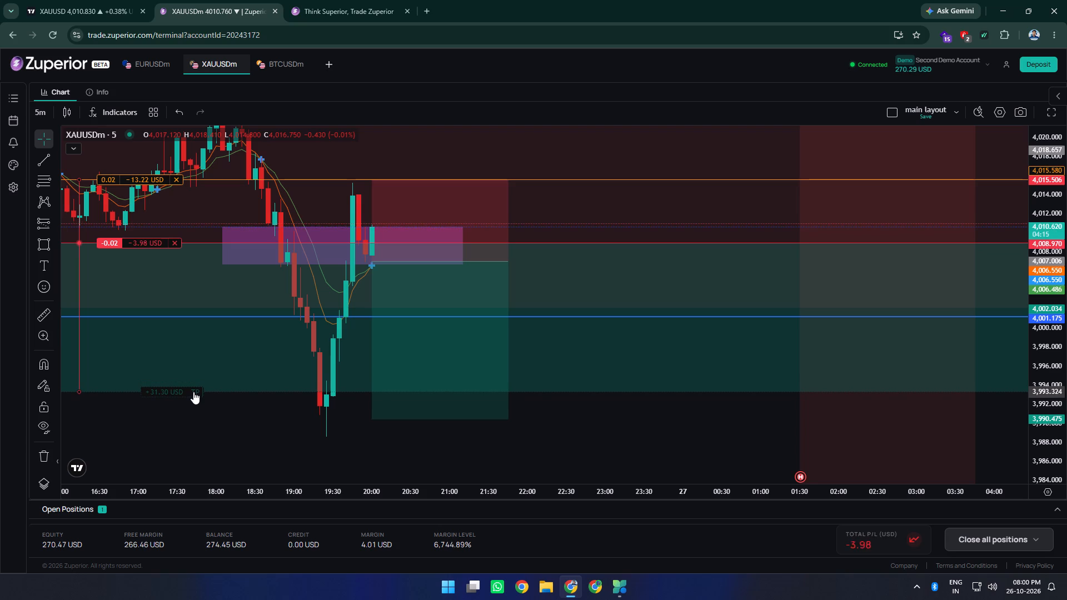
{"action": "left_click_drag", "start_coordinate": [193, 392], "coordinate": [193, 395]}
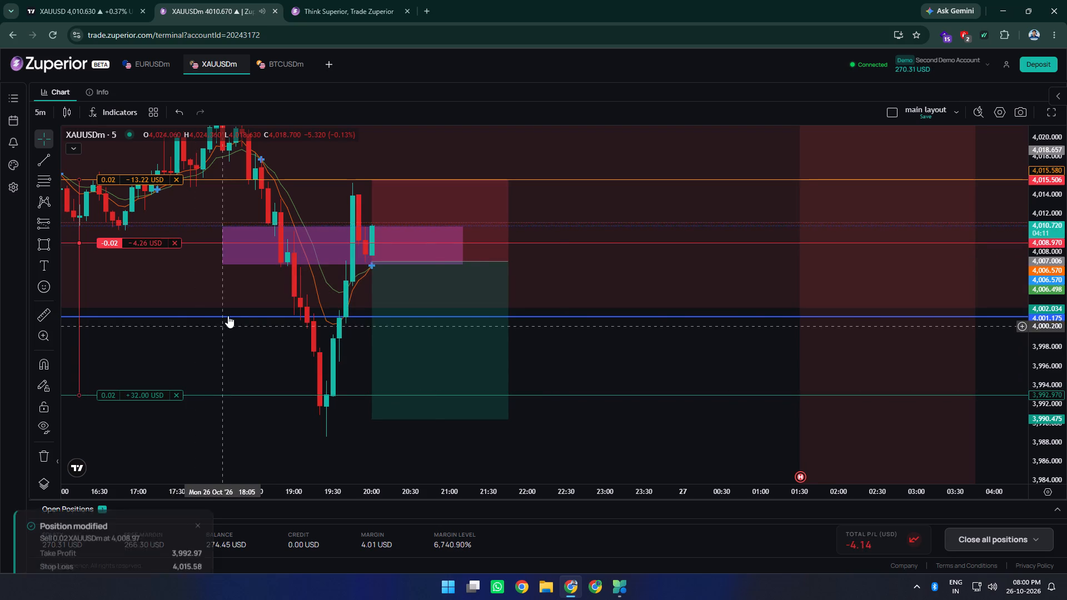
Monitor the XAUUSDm price against the open sell position's entry, stop loss and take profit, comparing it with TradingView's XAUUSD chart.
{"action": "scroll", "coordinate": [228, 316], "scroll_direction": "down", "scroll_amount": 1}
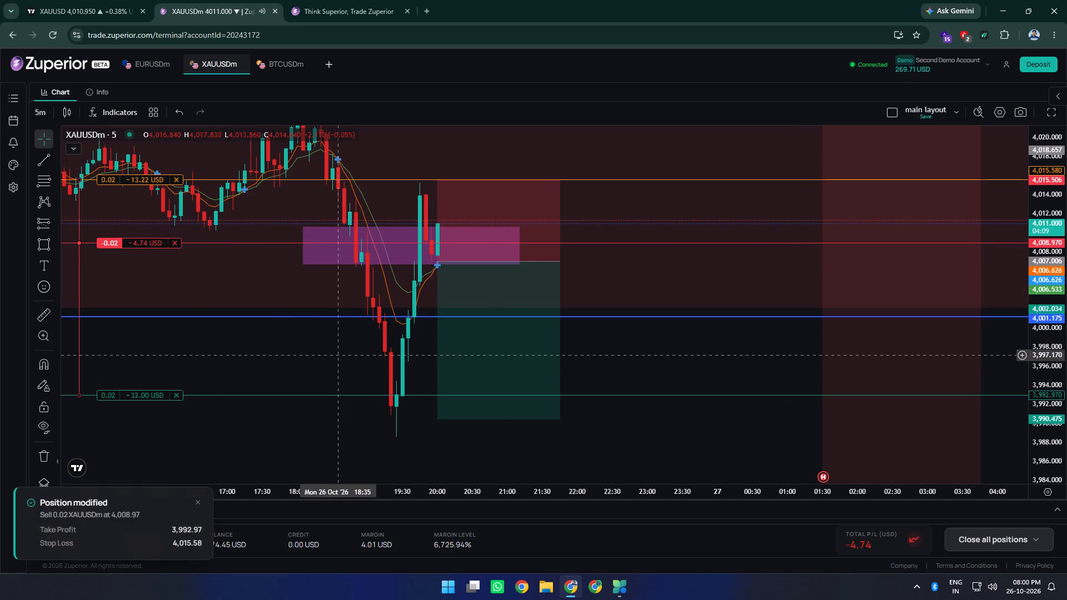
{"action": "scroll", "coordinate": [295, 360], "scroll_direction": "up", "scroll_amount": 2}
{"action": "left_click_drag", "start_coordinate": [544, 278], "coordinate": [572, 291]}
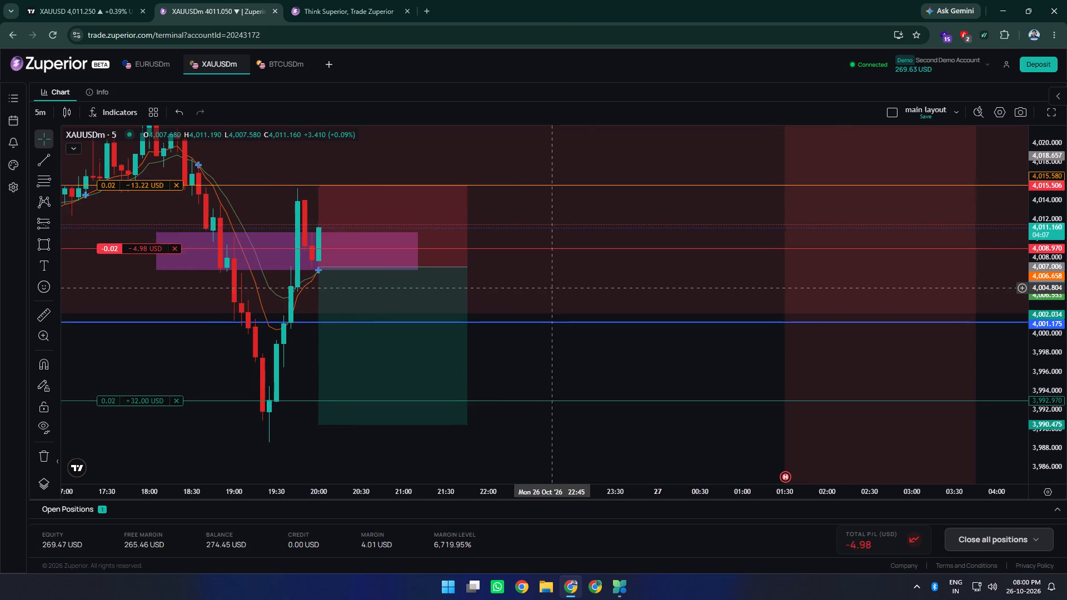
{"action": "left_click_drag", "start_coordinate": [572, 291], "coordinate": [623, 287]}
{"action": "scroll", "coordinate": [625, 287], "scroll_direction": "down", "scroll_amount": 1}
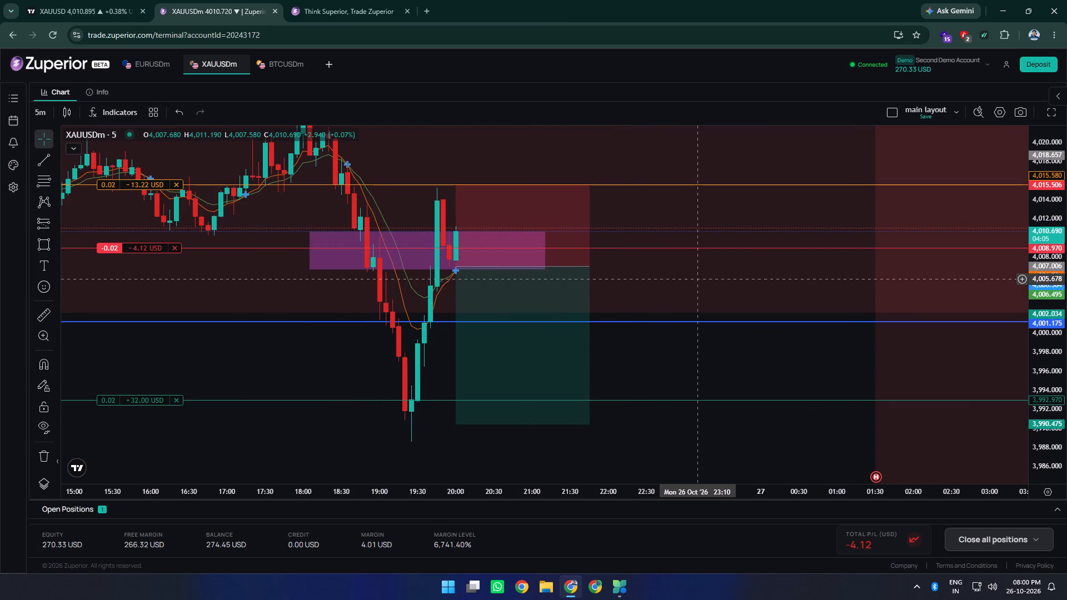
{"action": "left_click_drag", "start_coordinate": [695, 292], "coordinate": [664, 305]}
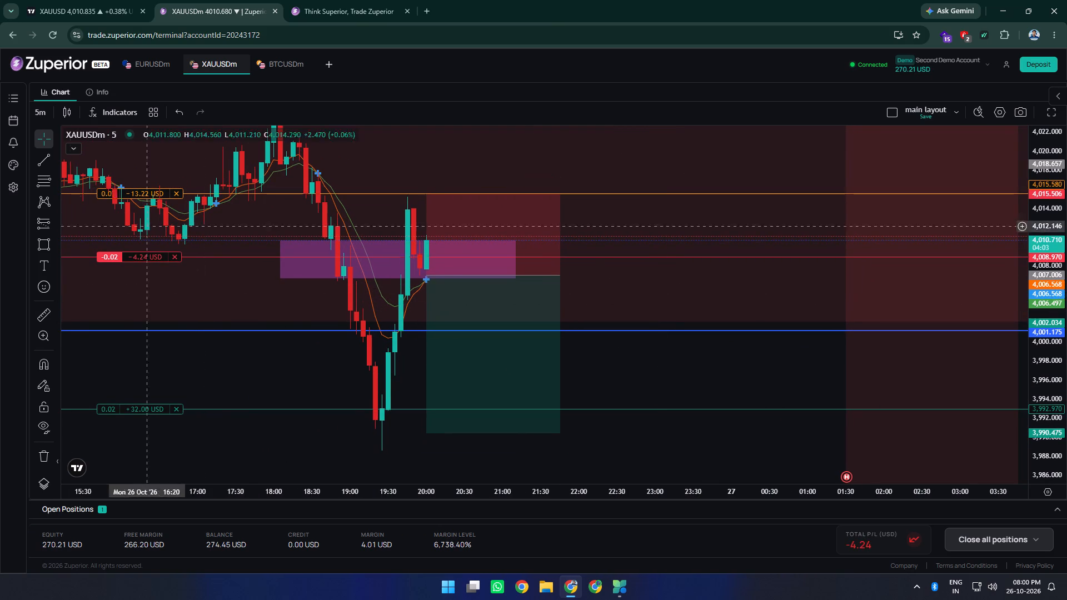
{"action": "left_click", "coordinate": [68, 0]}
{"action": "scroll", "coordinate": [256, 298], "scroll_direction": "up", "scroll_amount": 2}
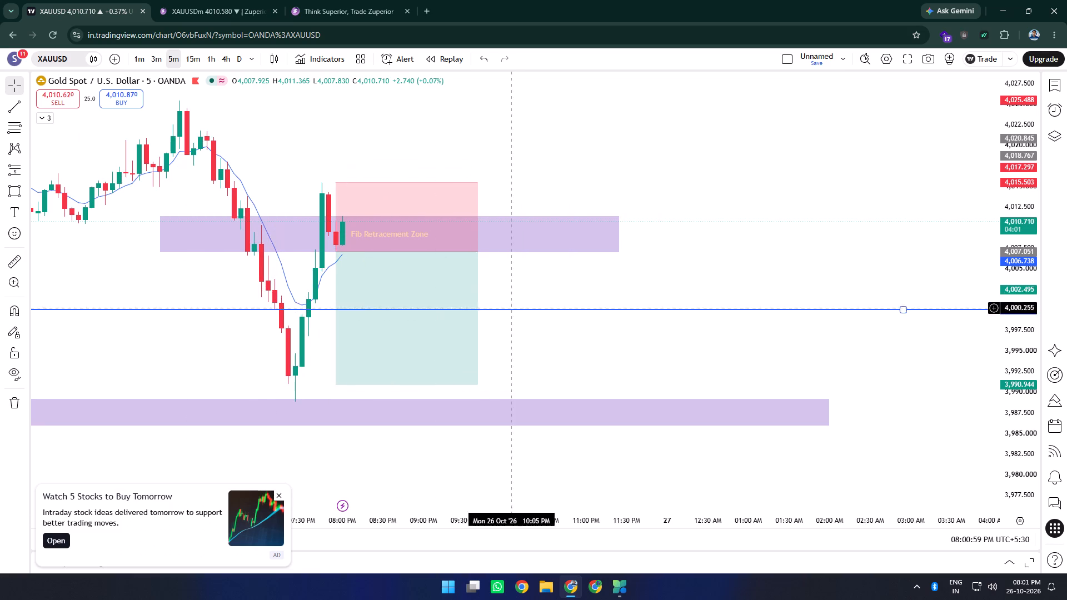
{"action": "left_click_drag", "start_coordinate": [598, 292], "coordinate": [610, 308]}
{"action": "left_click", "coordinate": [193, 0]}
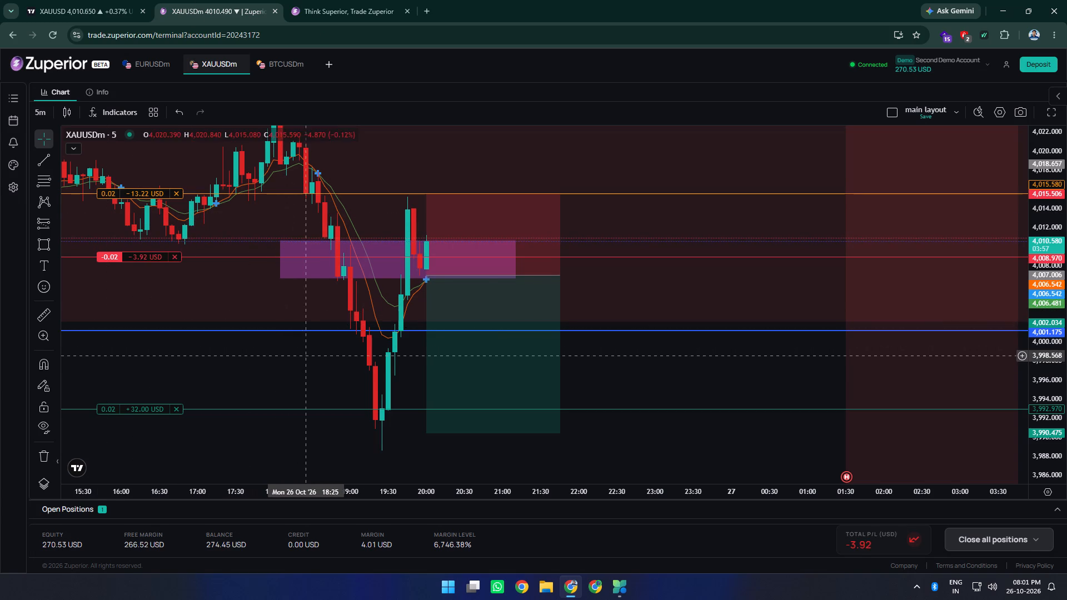
{"action": "left_click_drag", "start_coordinate": [309, 356], "coordinate": [278, 346]}
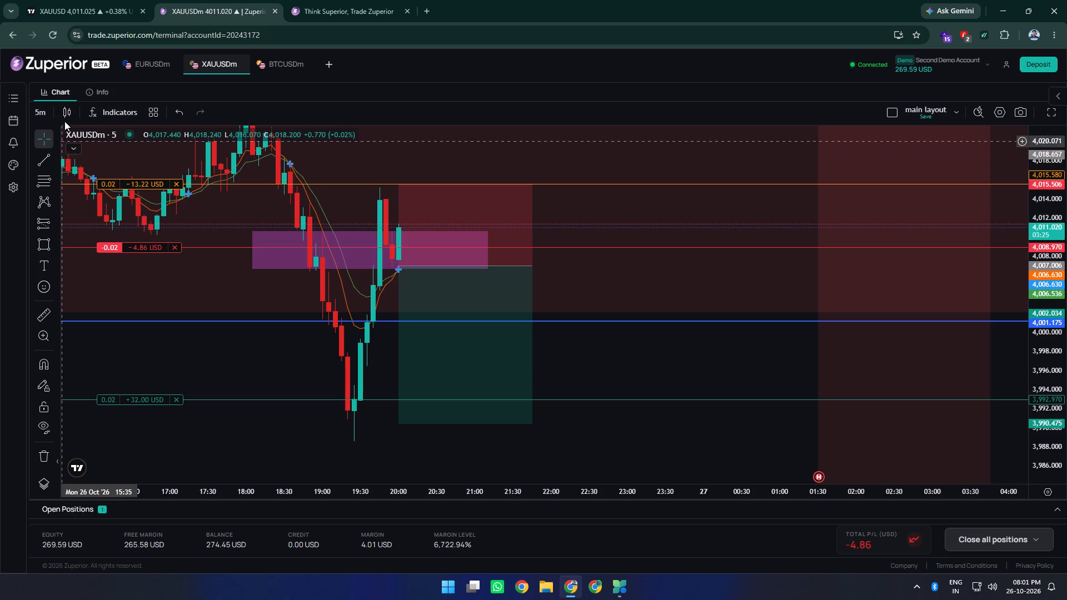
{"action": "scroll", "coordinate": [218, 309], "scroll_direction": "up", "scroll_amount": 1}
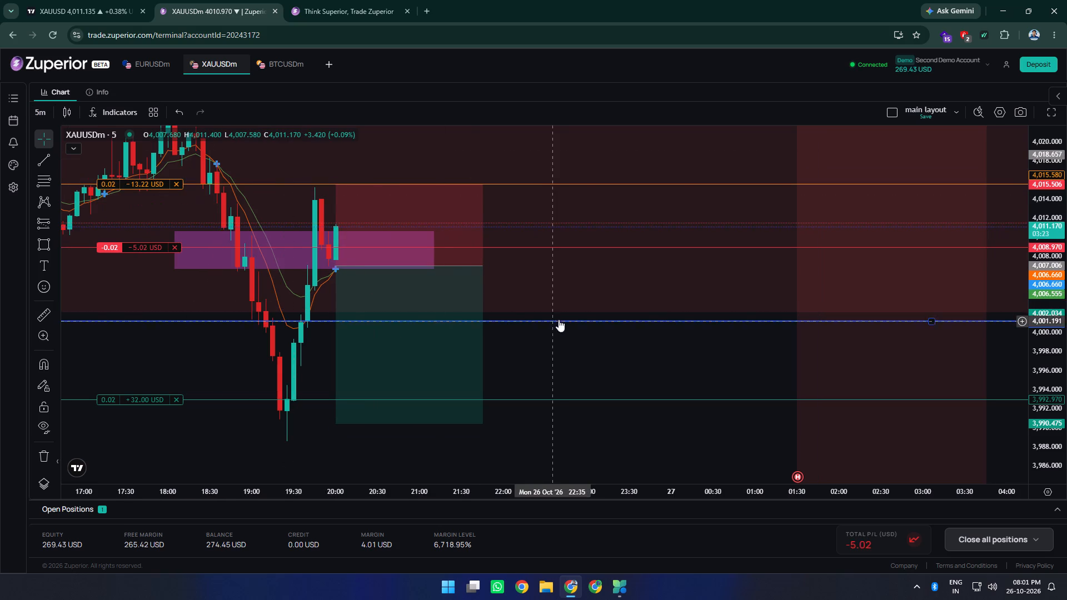
{"action": "left_click_drag", "start_coordinate": [550, 297], "coordinate": [584, 297]}
{"action": "scroll", "coordinate": [589, 350], "scroll_direction": "down", "scroll_amount": 1}
{"action": "left_click_drag", "start_coordinate": [634, 358], "coordinate": [620, 362]}
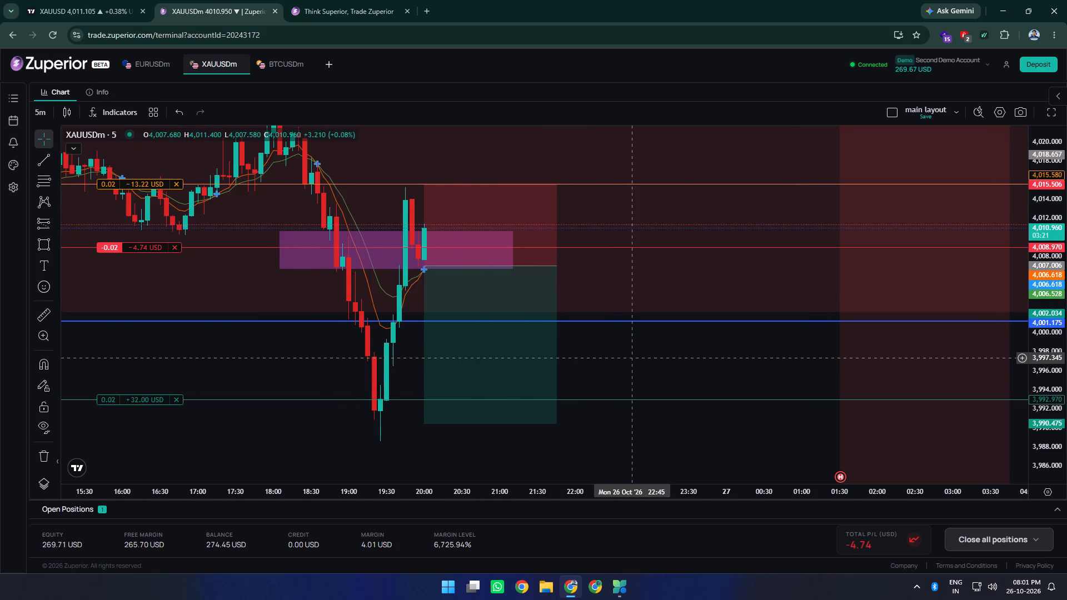
{"action": "left_click_drag", "start_coordinate": [620, 362], "coordinate": [607, 366]}
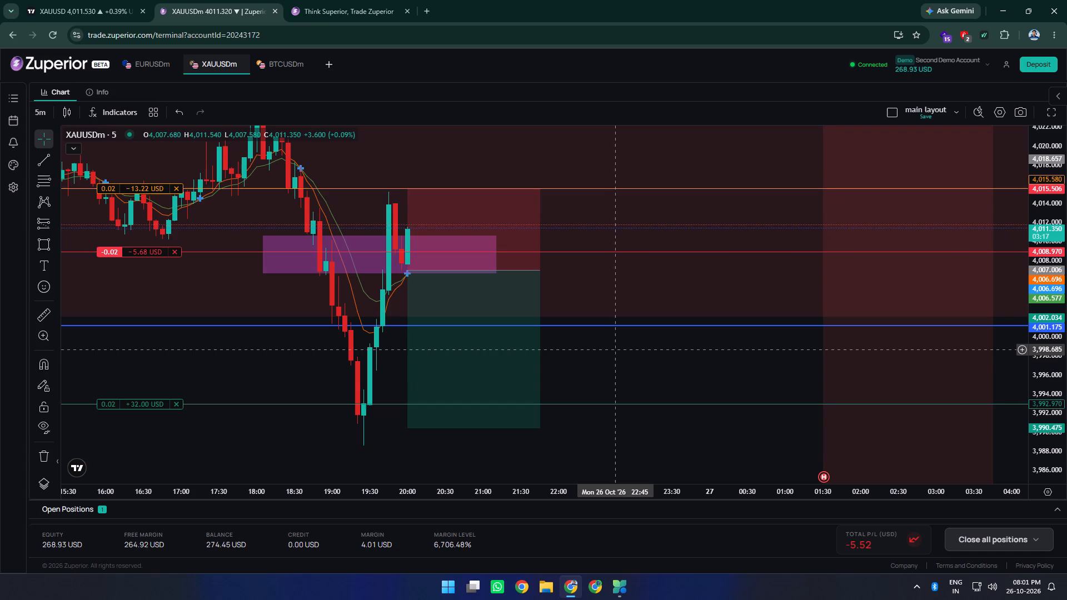
{"action": "scroll", "coordinate": [617, 344], "scroll_direction": "up", "scroll_amount": 1}
{"action": "left_click_drag", "start_coordinate": [615, 375], "coordinate": [647, 372]}
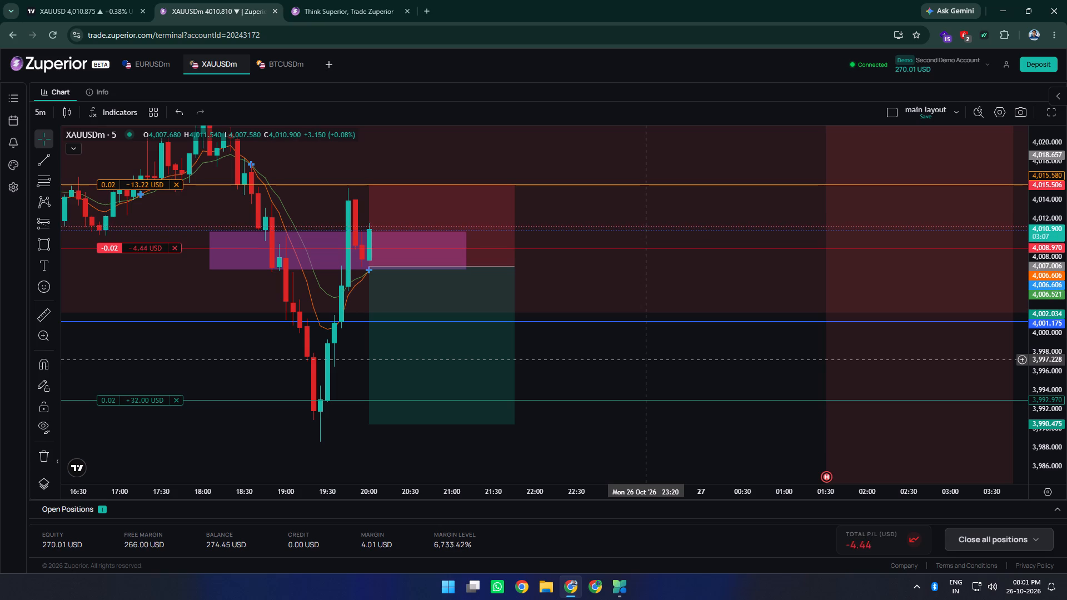
{"action": "scroll", "coordinate": [552, 298], "scroll_direction": "up", "scroll_amount": 1}
{"action": "left_click_drag", "start_coordinate": [547, 297], "coordinate": [652, 293]}
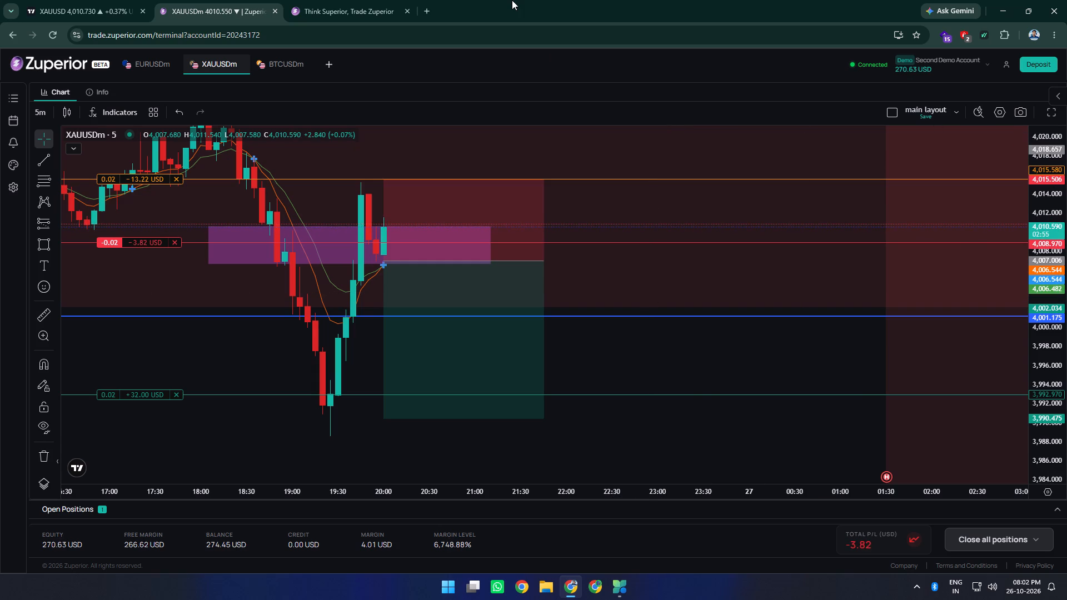
In TradingView, shift the whole XAUUSD Short Position up to entry about 4,008.27, stop about 4,016.72 and target about 3,992.16.
{"action": "left_click", "coordinate": [101, 0]}
{"action": "scroll", "coordinate": [275, 319], "scroll_direction": "up", "scroll_amount": 1}
{"action": "left_click_drag", "start_coordinate": [503, 306], "coordinate": [586, 296]}
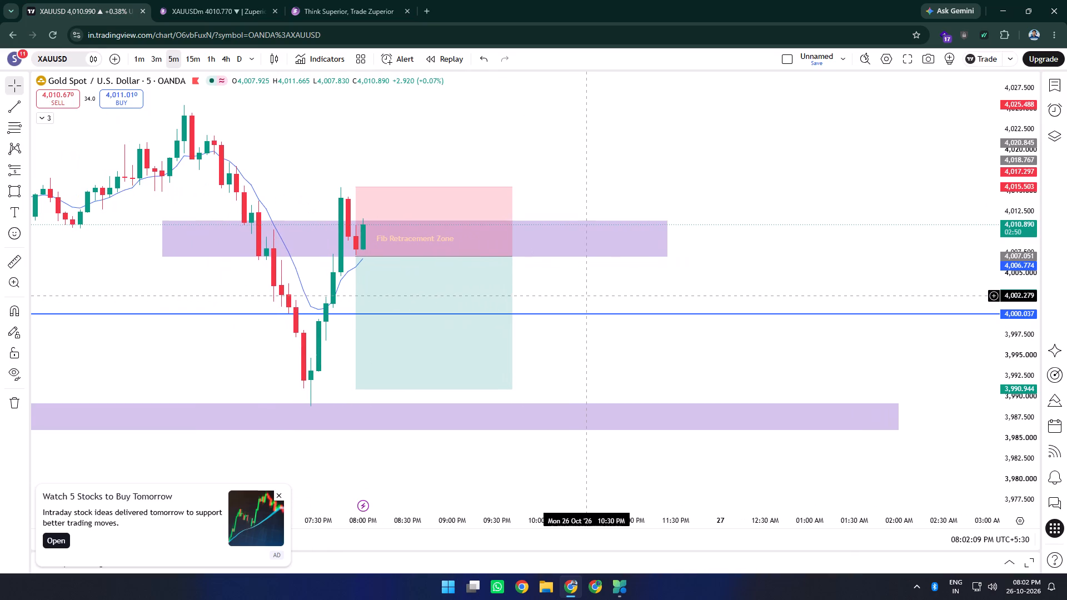
{"action": "left_click_drag", "start_coordinate": [600, 300], "coordinate": [622, 302]}
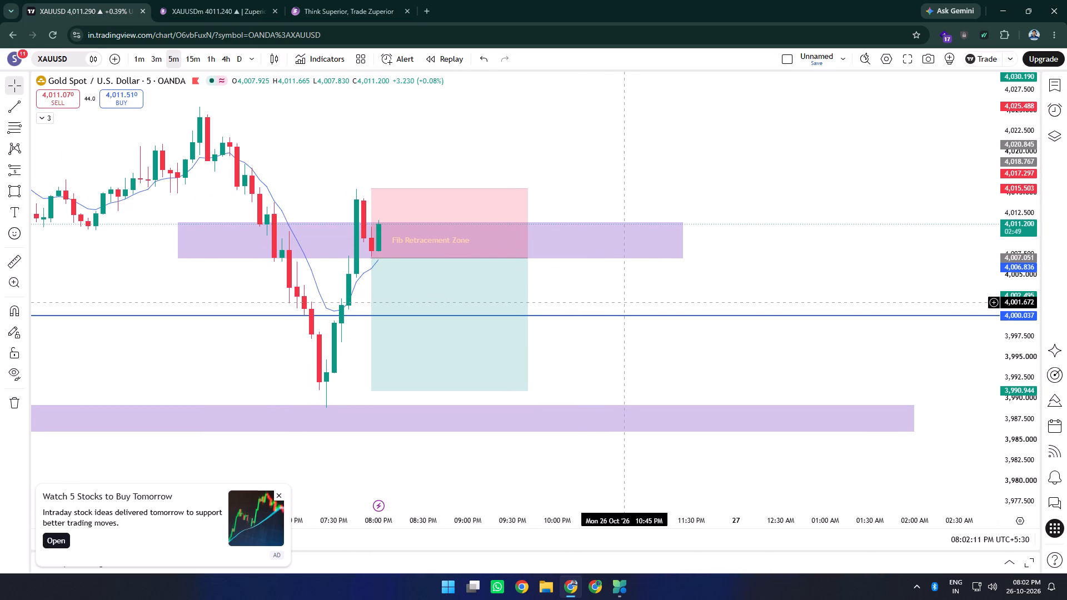
{"action": "left_click", "coordinate": [457, 305]}
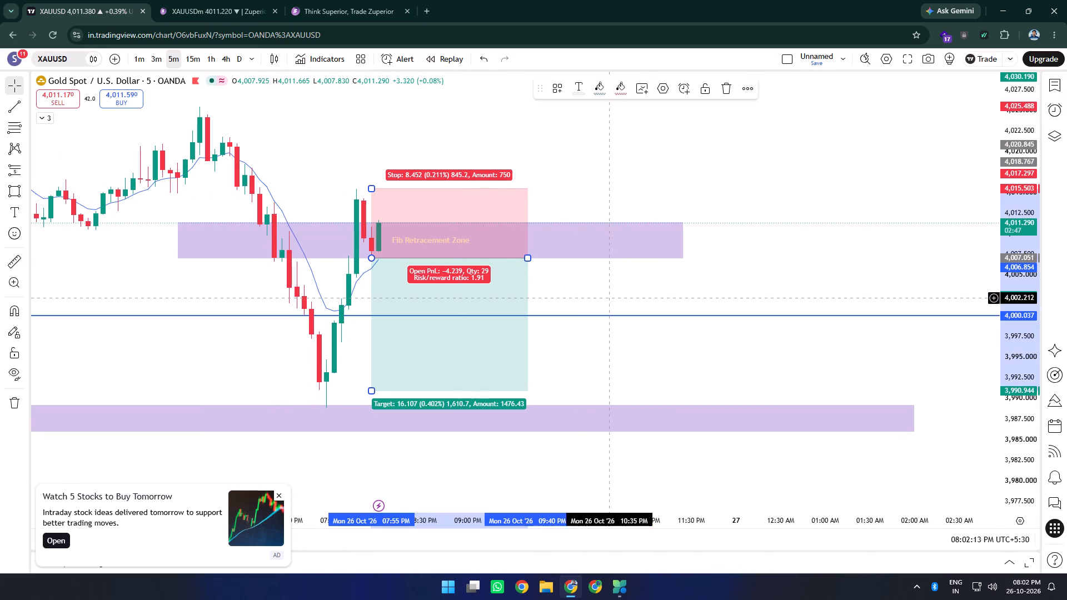
{"action": "left_click", "coordinate": [672, 292]}
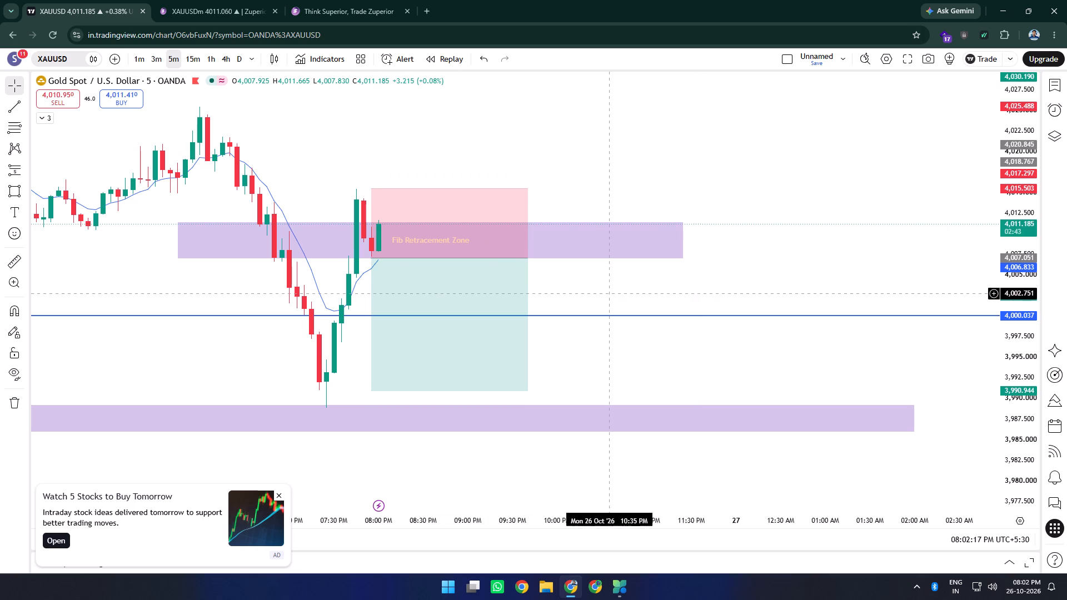
{"action": "left_click", "coordinate": [463, 298]}
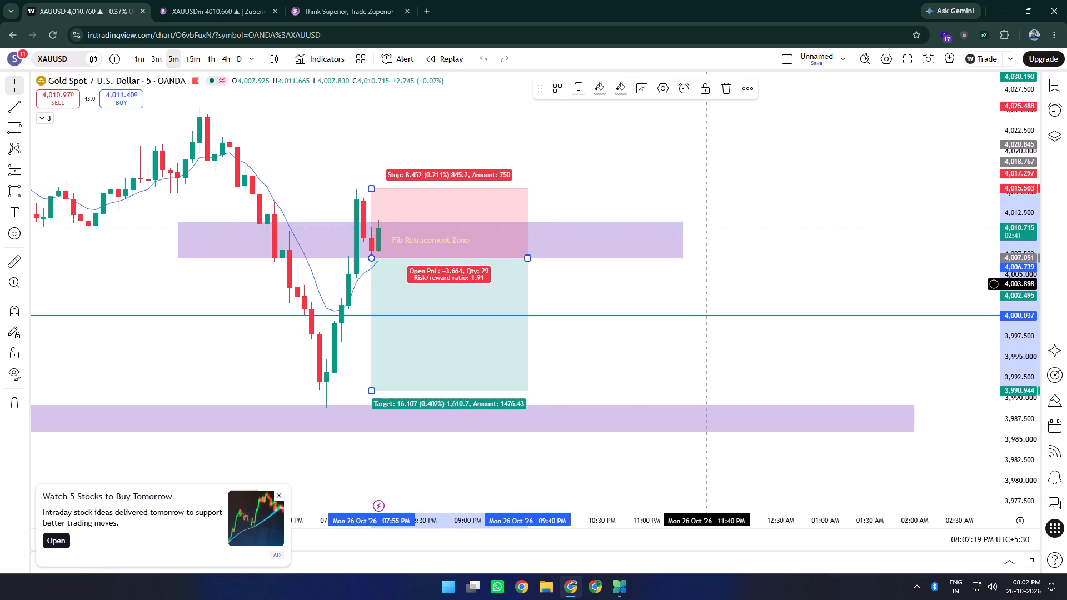
{"action": "key", "text": "Up"}
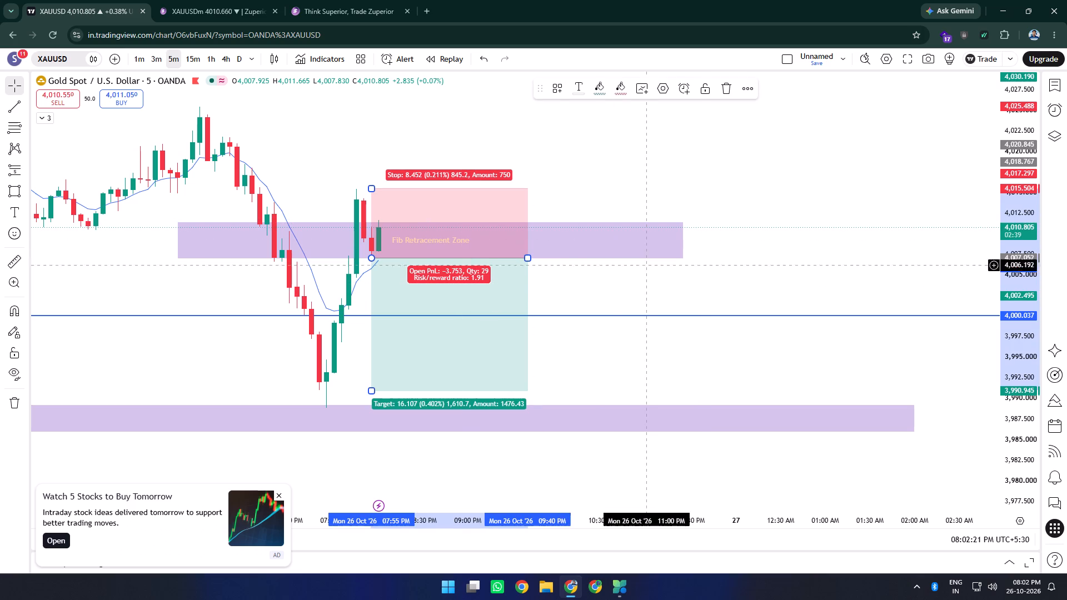
{"action": "left_click", "coordinate": [640, 307]}
{"action": "left_click", "coordinate": [252, 0]}
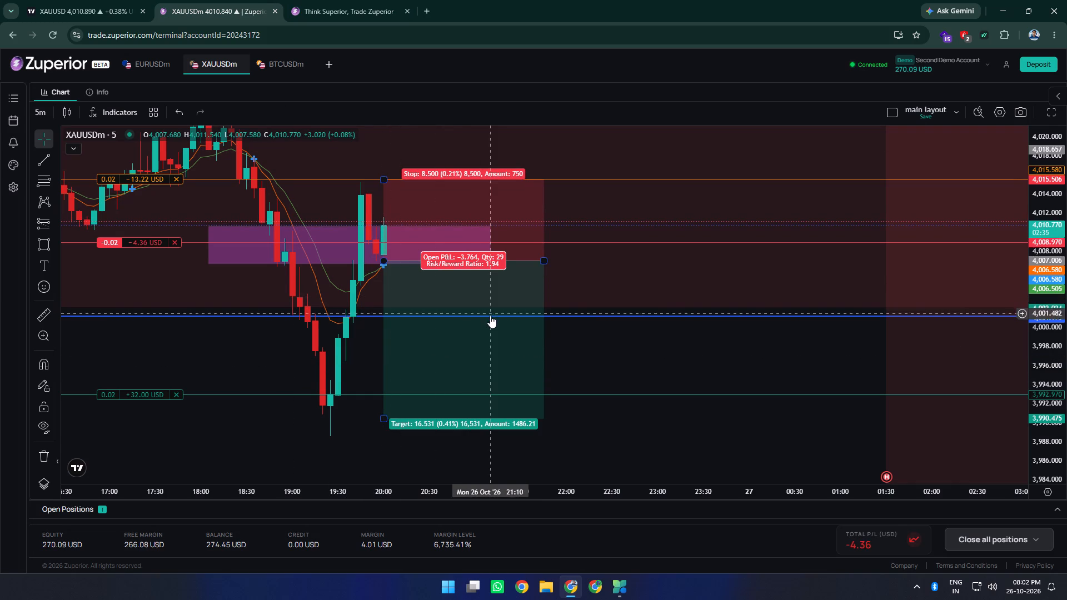
{"action": "left_click", "coordinate": [94, 0]}
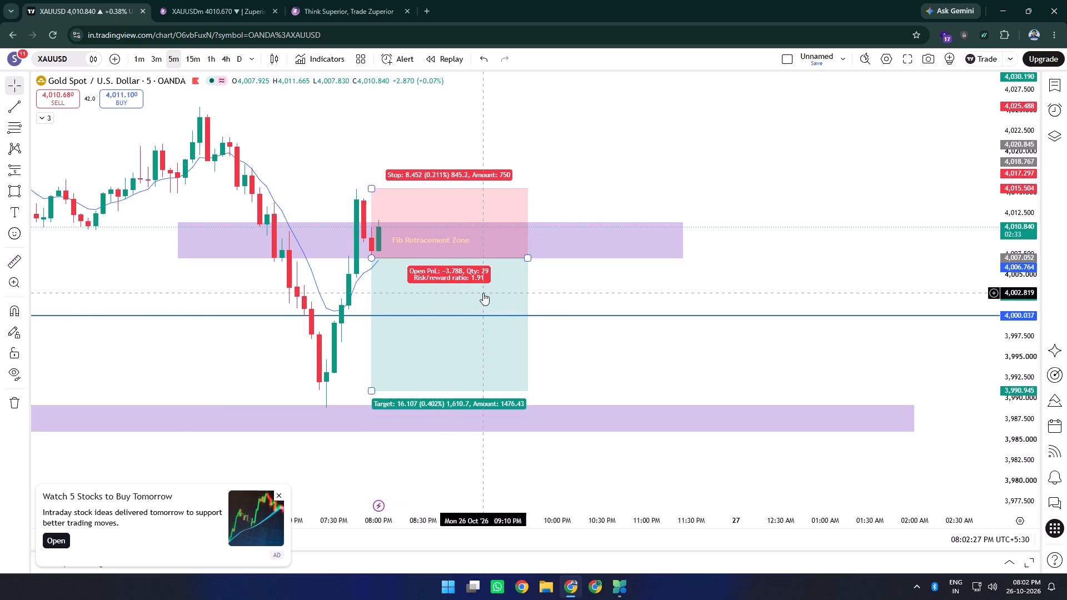
{"action": "left_click", "coordinate": [483, 293]}
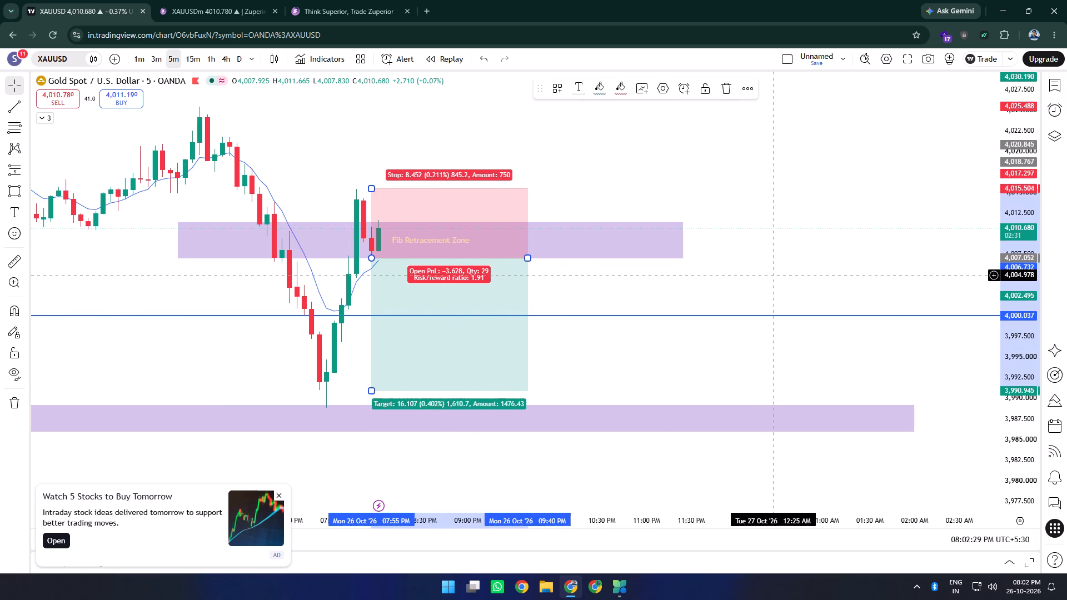
{"action": "key", "text": "Up"}
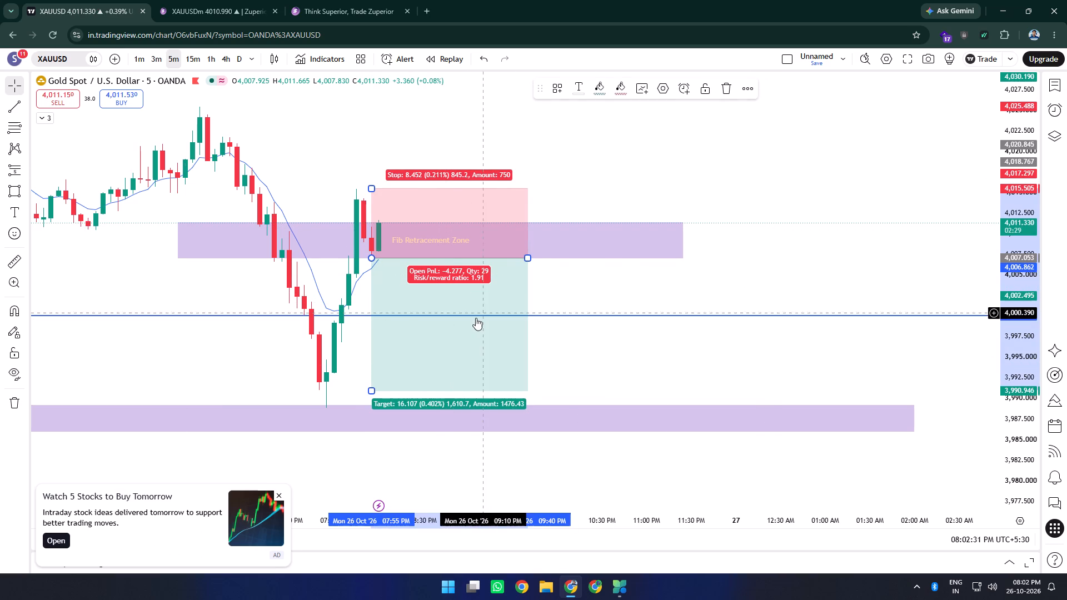
{"action": "left_click_drag", "start_coordinate": [481, 297], "coordinate": [483, 294]}
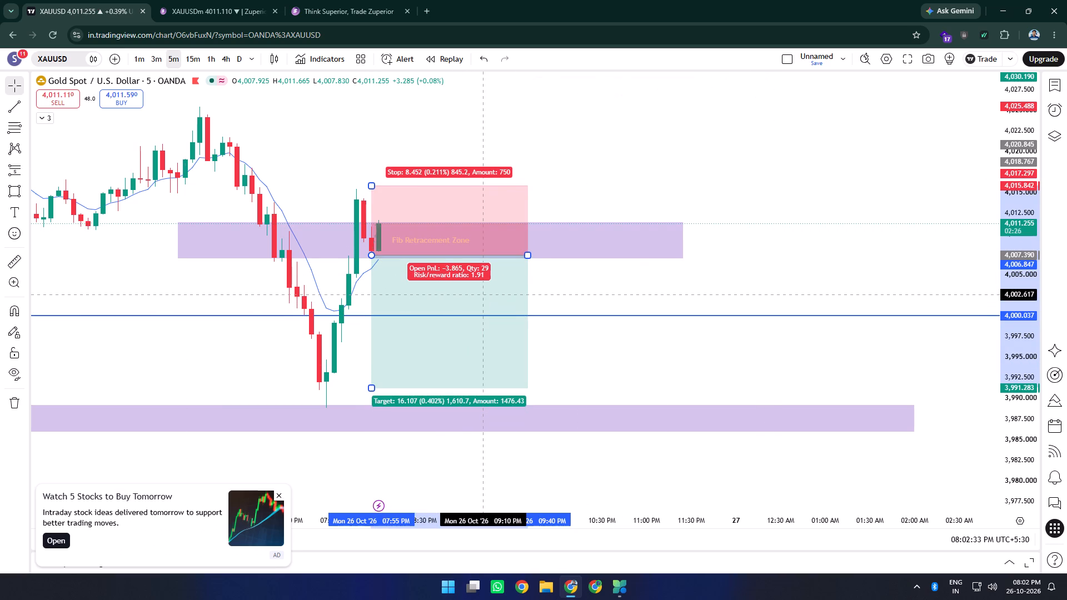
{"action": "left_click_drag", "start_coordinate": [483, 294], "coordinate": [483, 292]}
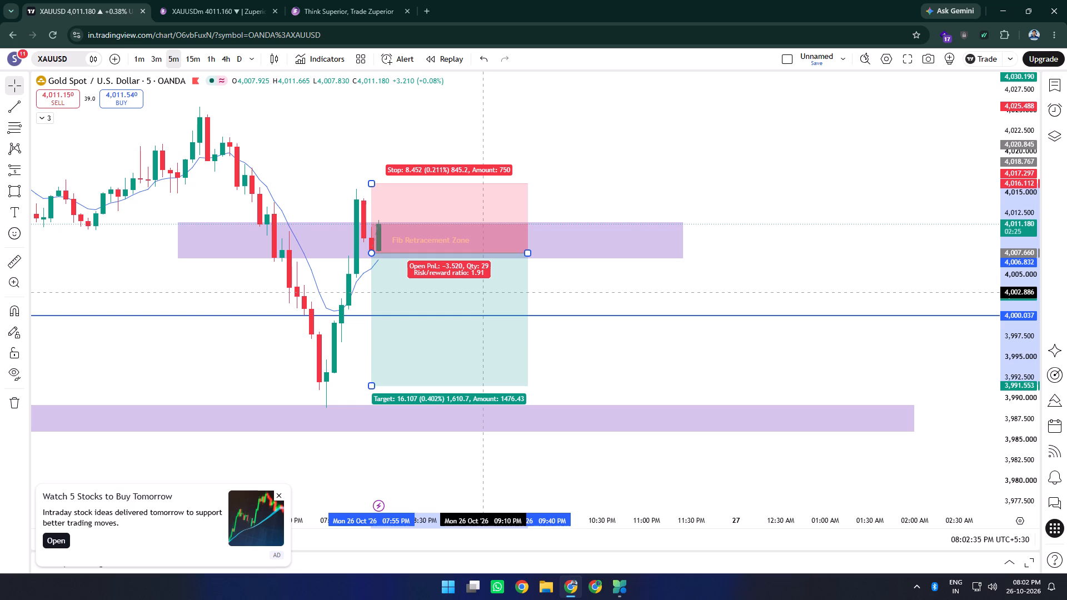
{"action": "left_click_drag", "start_coordinate": [483, 292], "coordinate": [484, 287]}
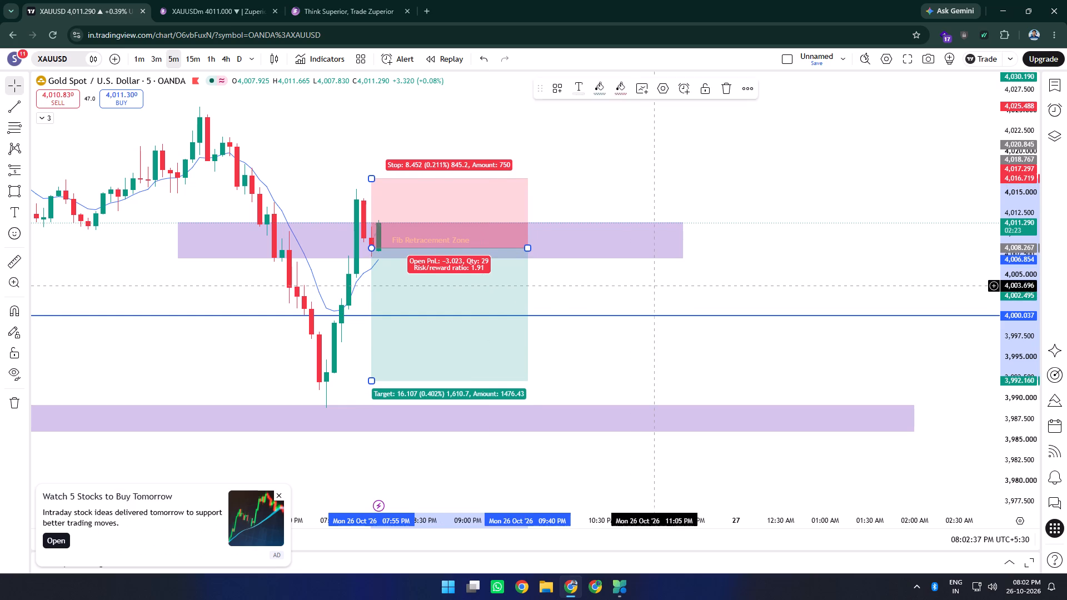
{"action": "left_click", "coordinate": [655, 284]}
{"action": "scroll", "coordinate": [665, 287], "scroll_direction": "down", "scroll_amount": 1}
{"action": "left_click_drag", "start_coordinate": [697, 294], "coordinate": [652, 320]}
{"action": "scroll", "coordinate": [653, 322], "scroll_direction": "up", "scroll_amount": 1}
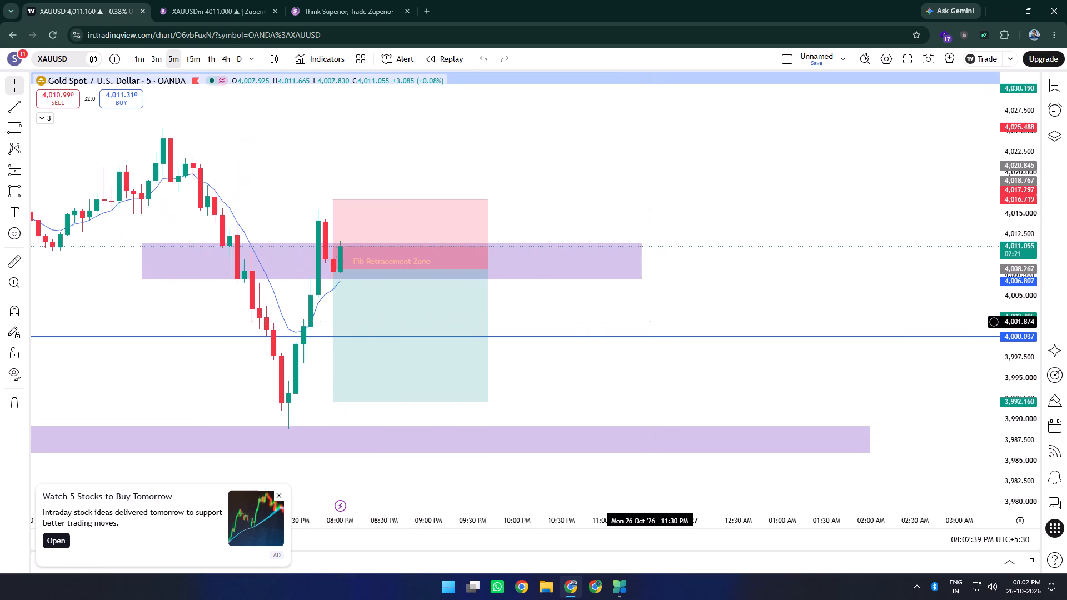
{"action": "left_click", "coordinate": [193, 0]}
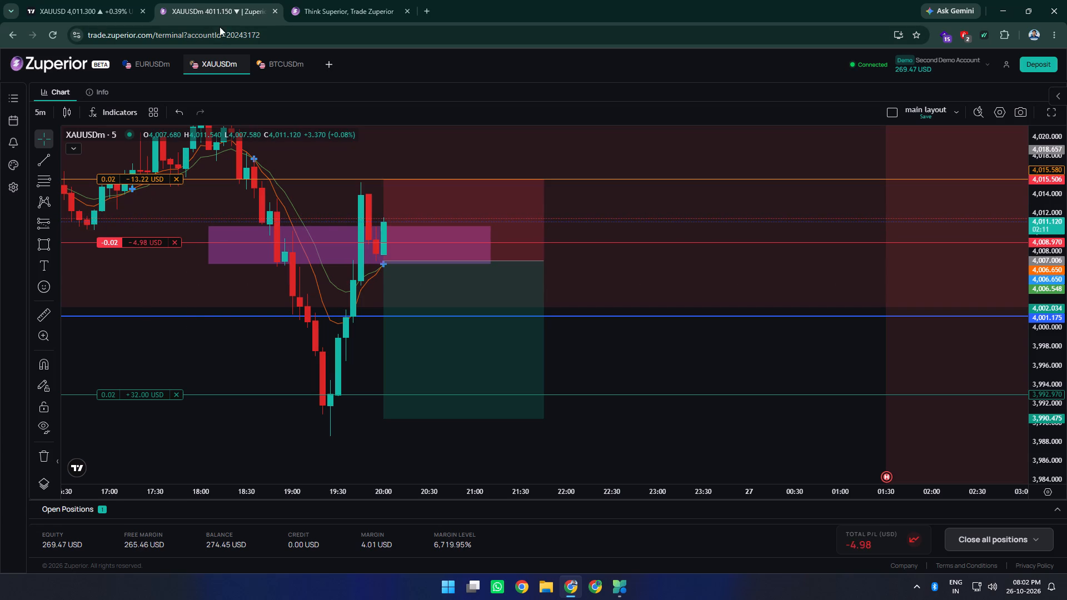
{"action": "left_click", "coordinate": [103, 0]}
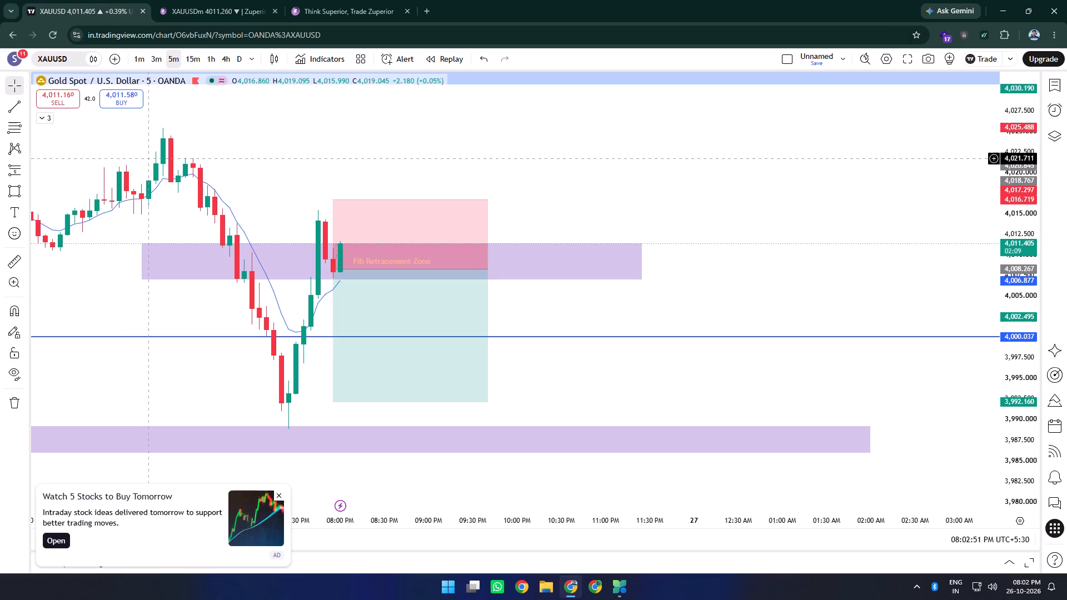
Set TradingView's XAUUSD chart to the 15-minute timeframe and examine price around the short setup, Fib Retracement Zone and nearby levels.
{"action": "left_click", "coordinate": [198, 61]}
{"action": "scroll", "coordinate": [212, 326], "scroll_direction": "up", "scroll_amount": 1}
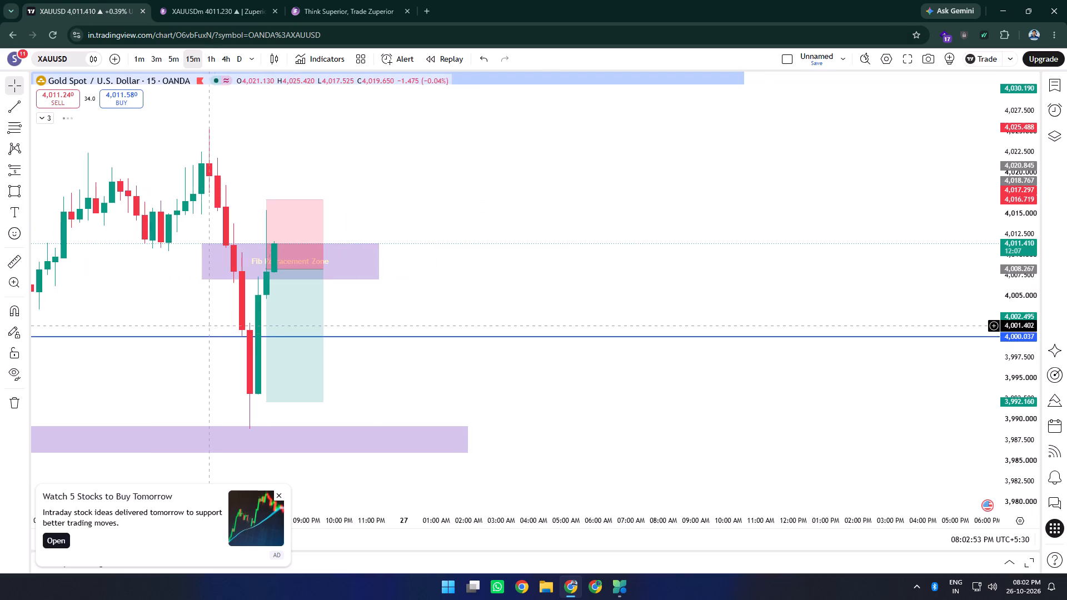
{"action": "left_click_drag", "start_coordinate": [566, 305], "coordinate": [630, 308]}
{"action": "left_click_drag", "start_coordinate": [1008, 216], "coordinate": [1014, 296]}
{"action": "scroll", "coordinate": [651, 281], "scroll_direction": "down", "scroll_amount": 1}
{"action": "left_click_drag", "start_coordinate": [646, 309], "coordinate": [641, 278]}
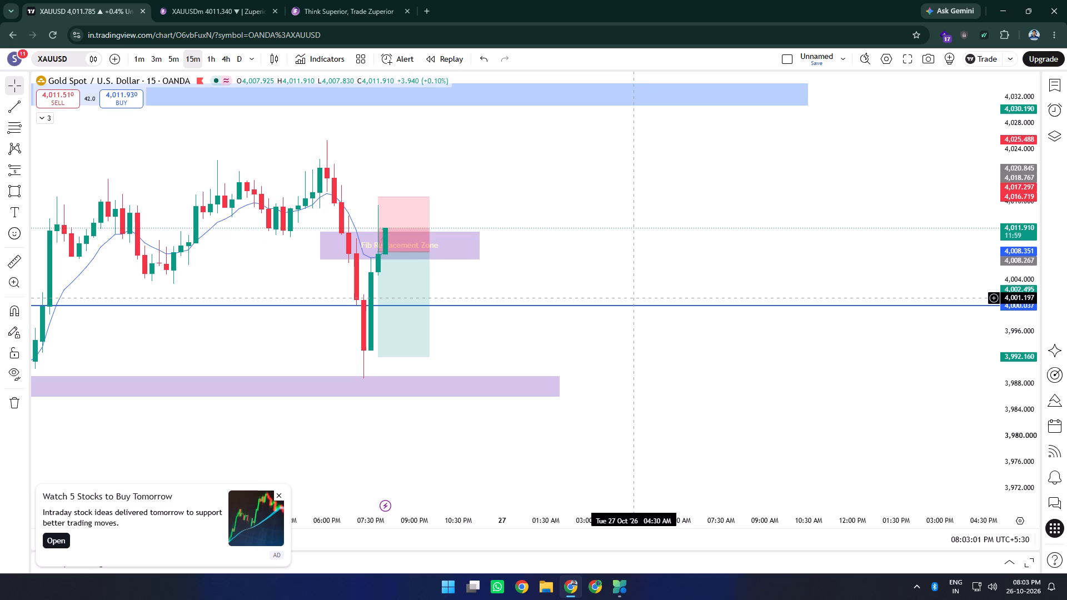
{"action": "scroll", "coordinate": [623, 296], "scroll_direction": "up", "scroll_amount": 2}
{"action": "left_click_drag", "start_coordinate": [493, 292], "coordinate": [594, 299]}
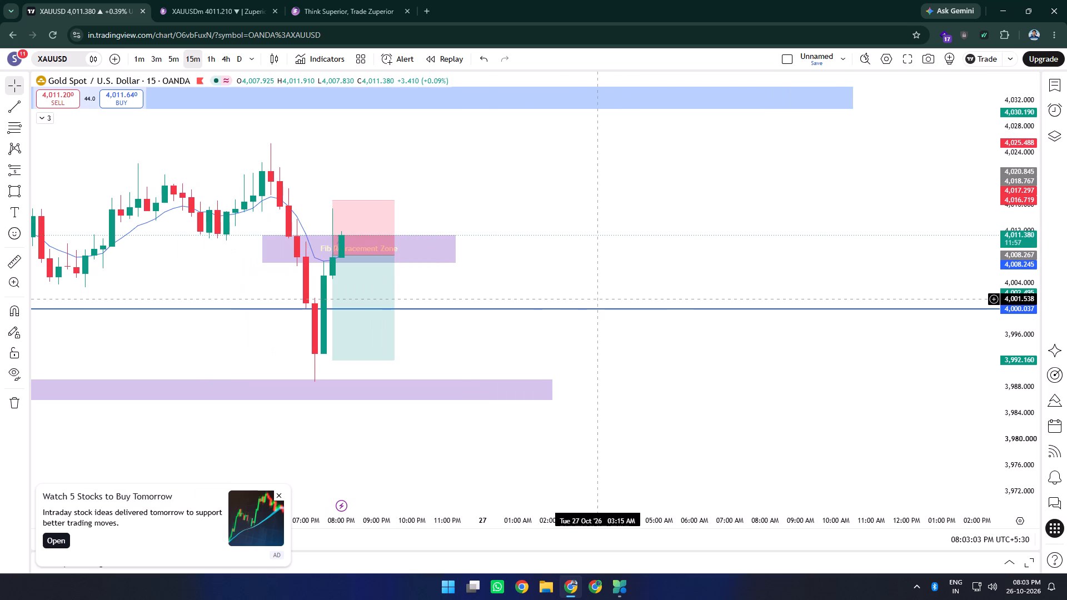
{"action": "scroll", "coordinate": [594, 299], "scroll_direction": "down", "scroll_amount": 2}
{"action": "left_click_drag", "start_coordinate": [597, 299], "coordinate": [595, 304]}
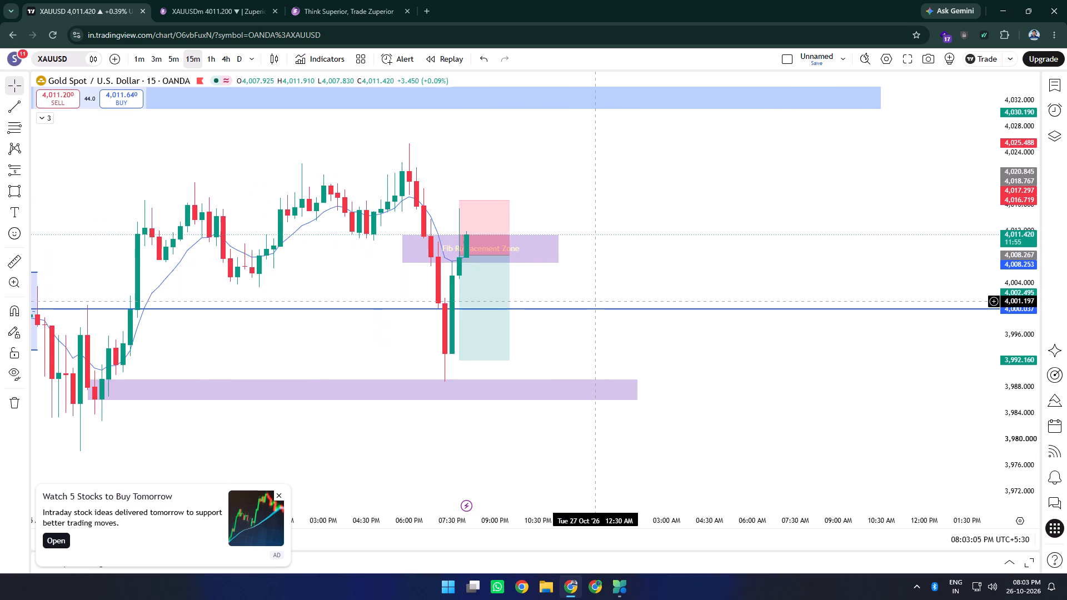
{"action": "left_click_drag", "start_coordinate": [595, 304], "coordinate": [556, 324]}
{"action": "left_click_drag", "start_coordinate": [579, 293], "coordinate": [582, 312]}
{"action": "scroll", "coordinate": [580, 318], "scroll_direction": "up", "scroll_amount": 2}
{"action": "left_click_drag", "start_coordinate": [470, 319], "coordinate": [502, 320]}
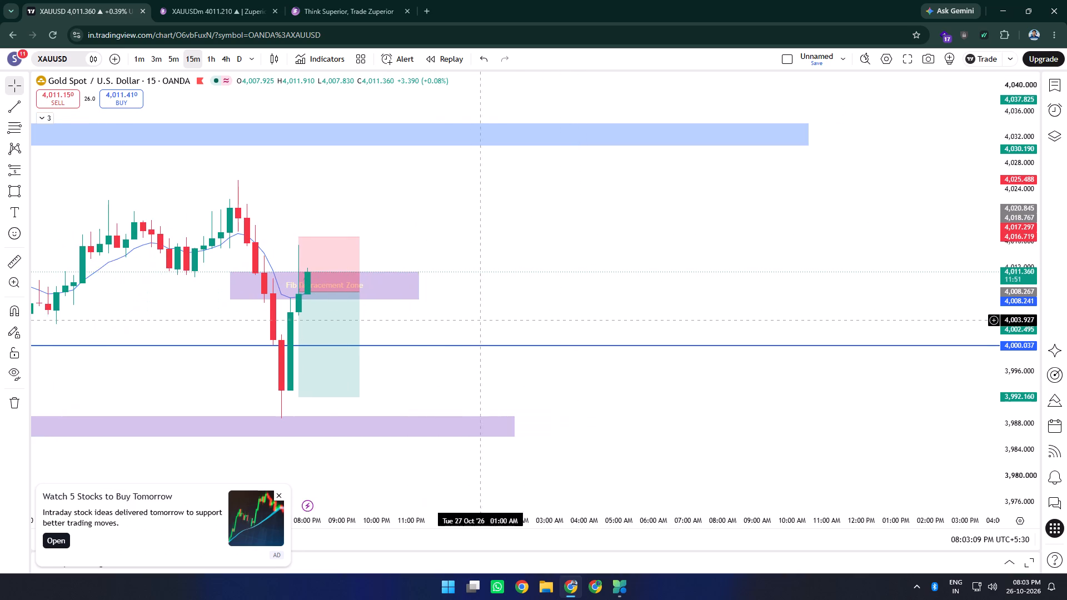
{"action": "left_click_drag", "start_coordinate": [502, 320], "coordinate": [575, 313]}
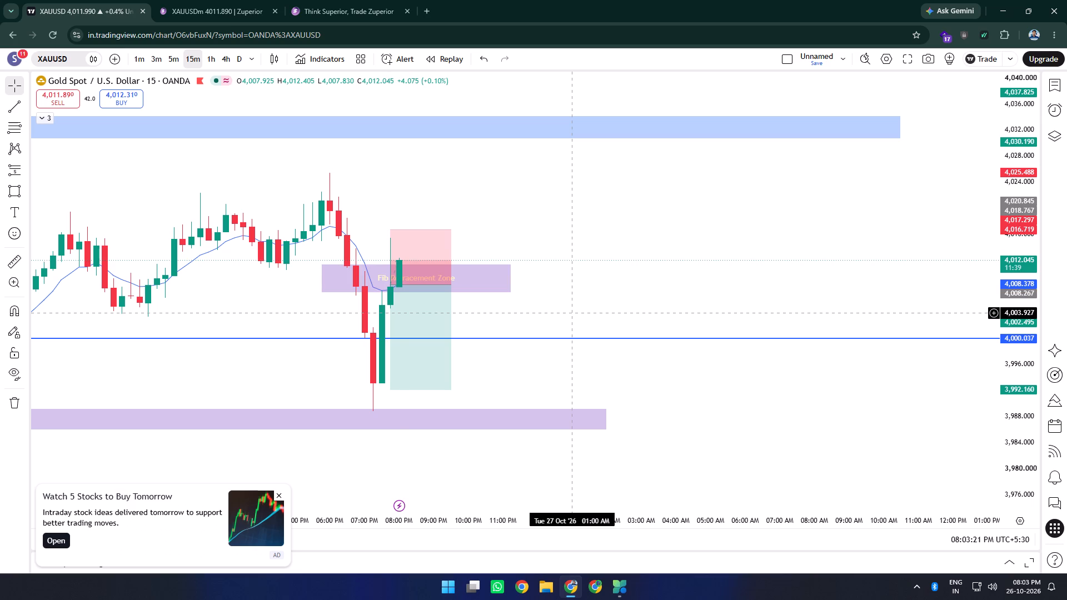
Switch to the Zuperior terminal and set its XAUUSDm chart to the 15-minute timeframe.
{"action": "left_click", "coordinate": [196, 0]}
{"action": "scroll", "coordinate": [193, 344], "scroll_direction": "up", "scroll_amount": 2}
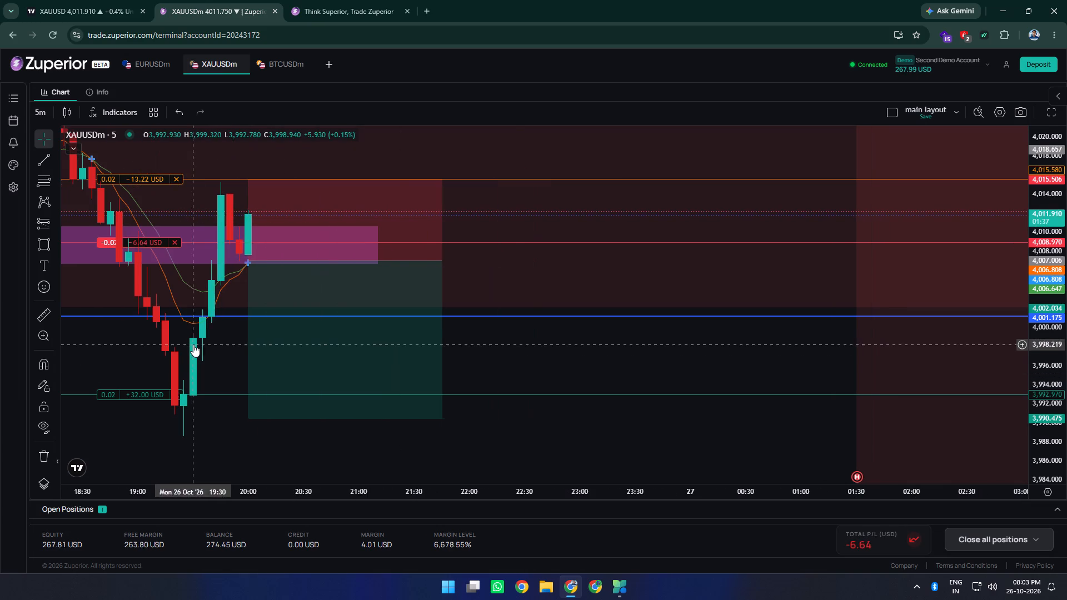
{"action": "left_click_drag", "start_coordinate": [519, 345], "coordinate": [686, 347]}
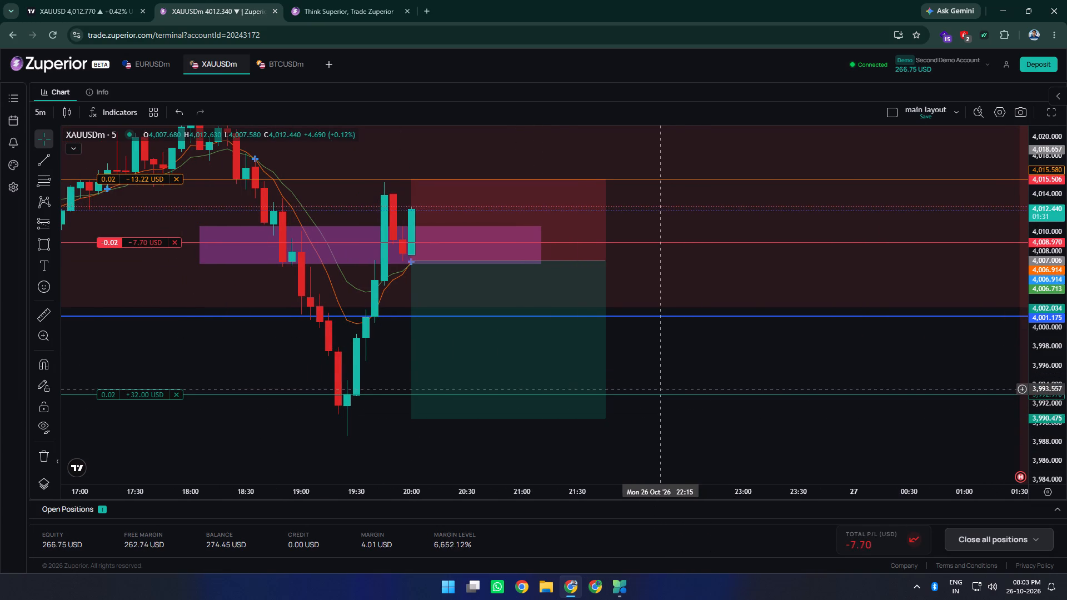
{"action": "scroll", "coordinate": [706, 291], "scroll_direction": "down", "scroll_amount": 1}
{"action": "left_click_drag", "start_coordinate": [749, 292], "coordinate": [740, 332]}
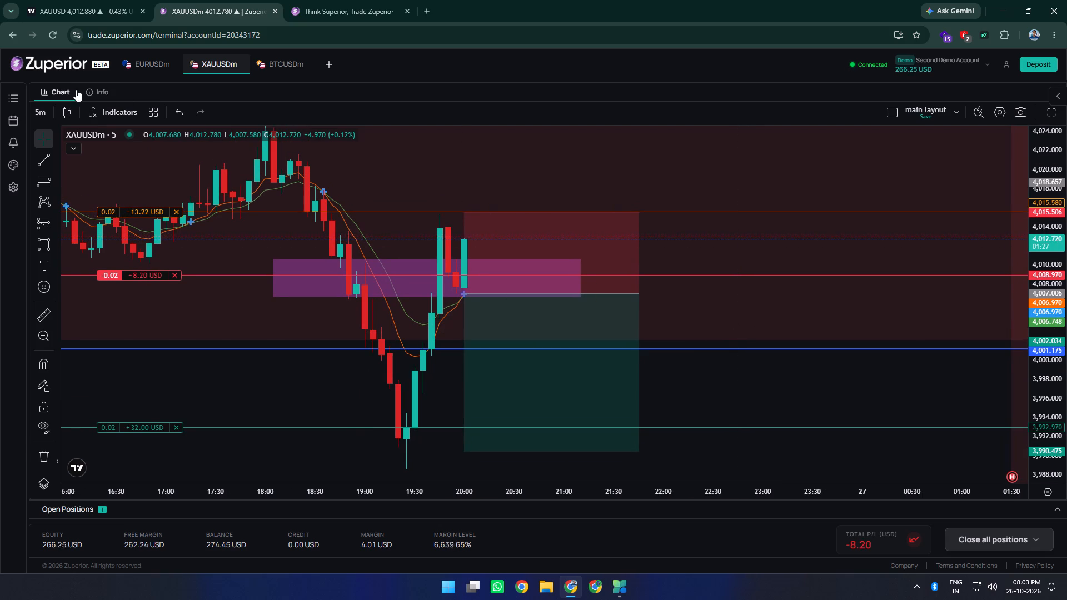
{"action": "left_click", "coordinate": [49, 108]}
{"action": "left_click", "coordinate": [49, 209]}
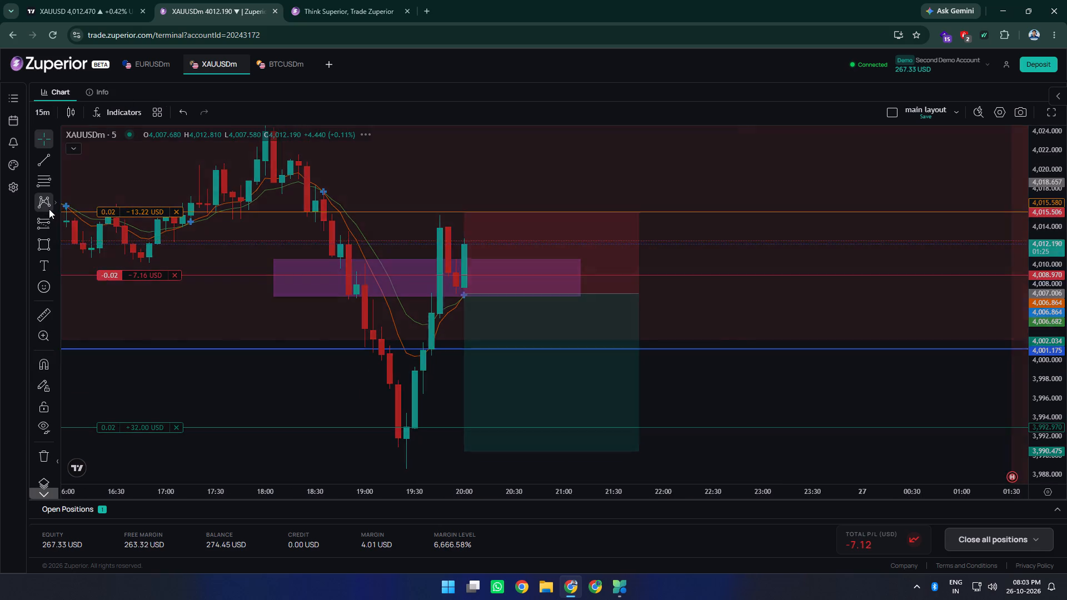
Examine the 15-minute XAUUSDm price action against the open sell position's entry, stop loss and take profit, including the earlier price swings.
{"action": "scroll", "coordinate": [322, 285], "scroll_direction": "up", "scroll_amount": 1}
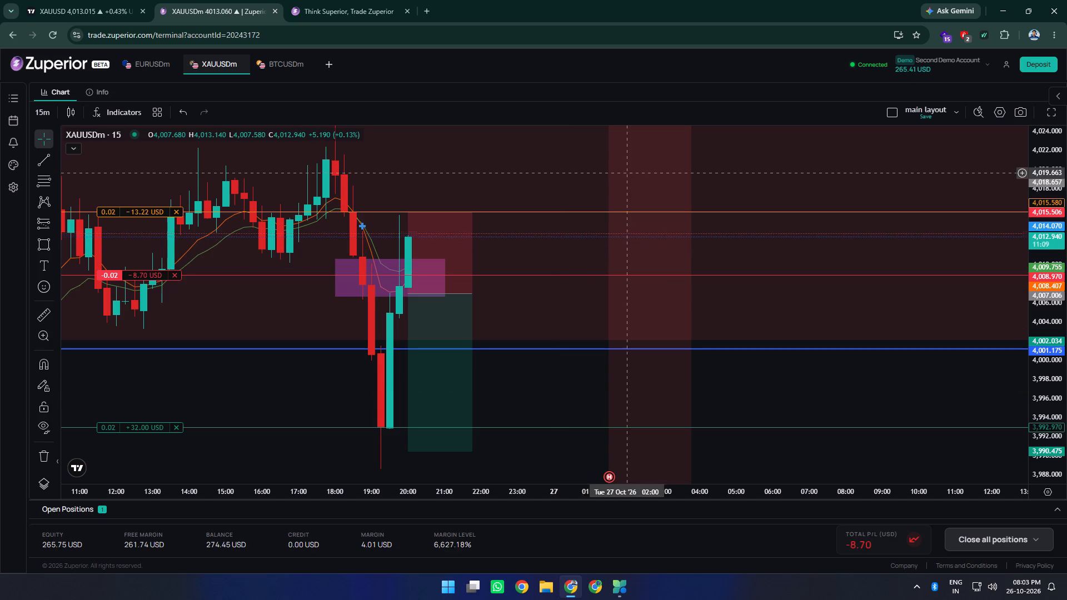
{"action": "scroll", "coordinate": [512, 340], "scroll_direction": "up", "scroll_amount": 2}
{"action": "left_click_drag", "start_coordinate": [463, 324], "coordinate": [463, 324]}
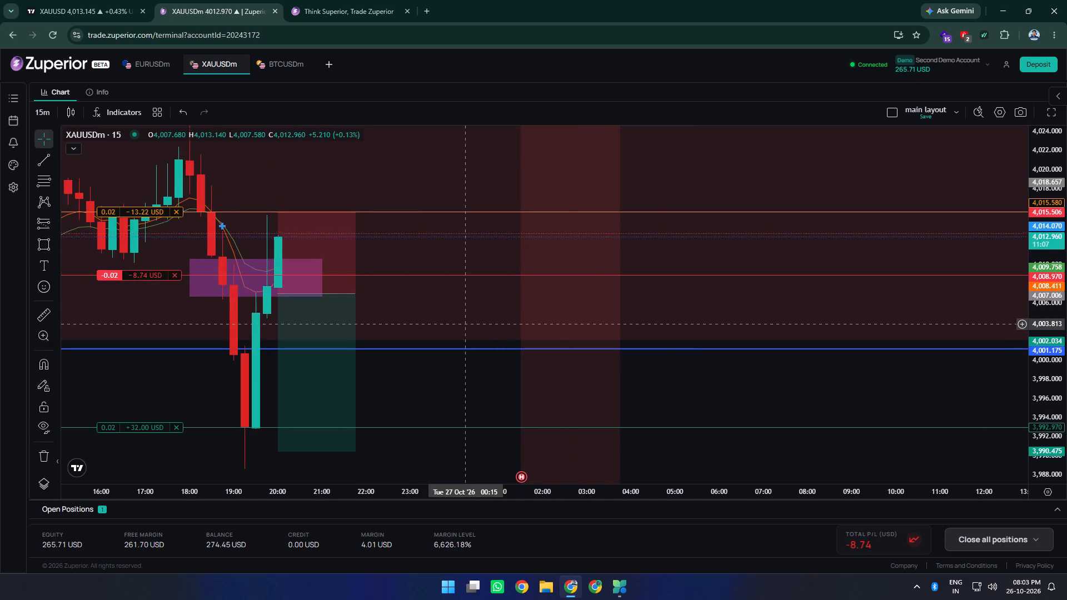
{"action": "left_click_drag", "start_coordinate": [463, 324], "coordinate": [612, 306]}
{"action": "left_click_drag", "start_coordinate": [558, 372], "coordinate": [655, 502]}
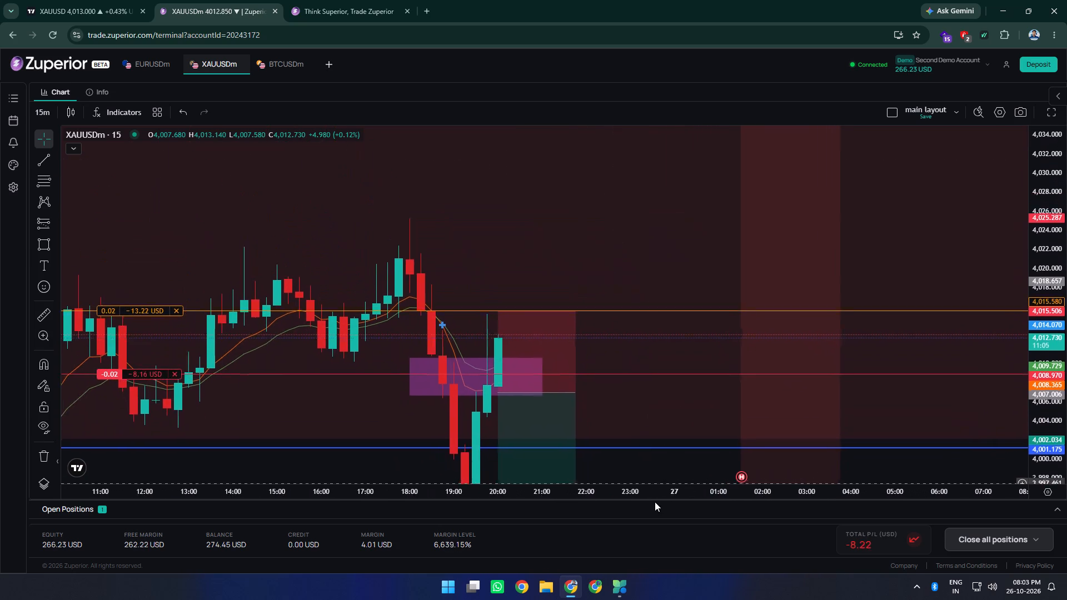
{"action": "left_click_drag", "start_coordinate": [655, 502], "coordinate": [659, 512]}
{"action": "scroll", "coordinate": [748, 253], "scroll_direction": "down", "scroll_amount": 4}
{"action": "left_click_drag", "start_coordinate": [1057, 172], "coordinate": [1055, 497]}
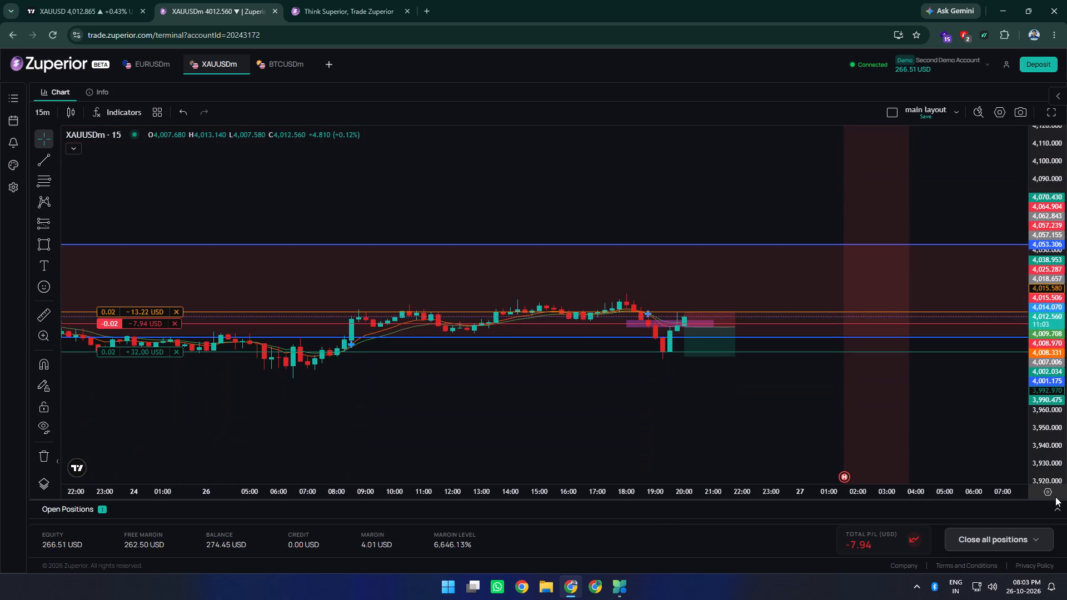
{"action": "left_click_drag", "start_coordinate": [1055, 497], "coordinate": [1040, 284]}
{"action": "scroll", "coordinate": [824, 269], "scroll_direction": "down", "scroll_amount": 2}
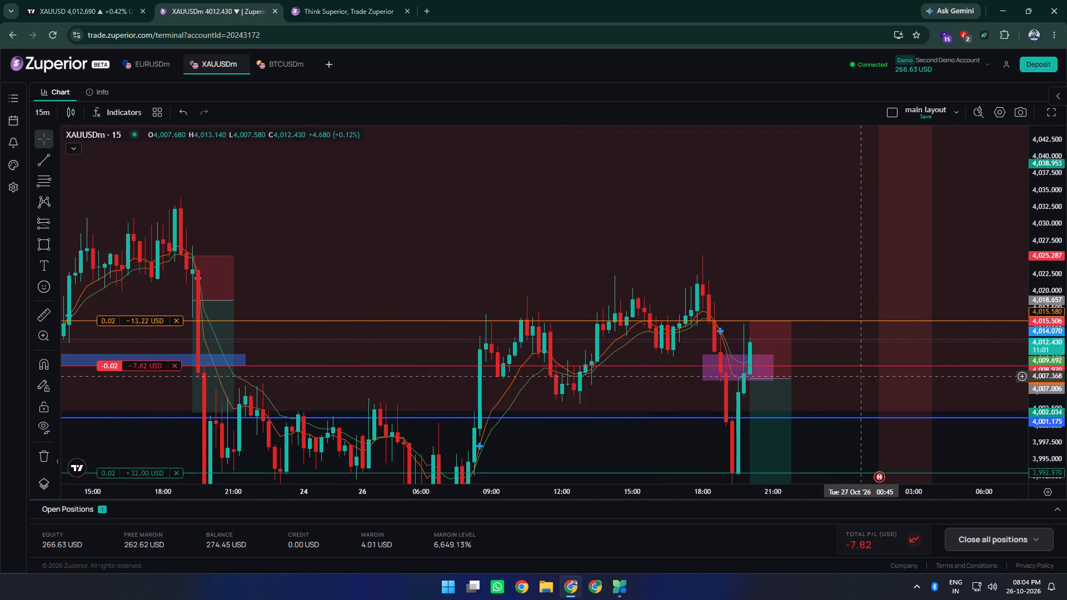
{"action": "left_click_drag", "start_coordinate": [850, 457], "coordinate": [508, 391]}
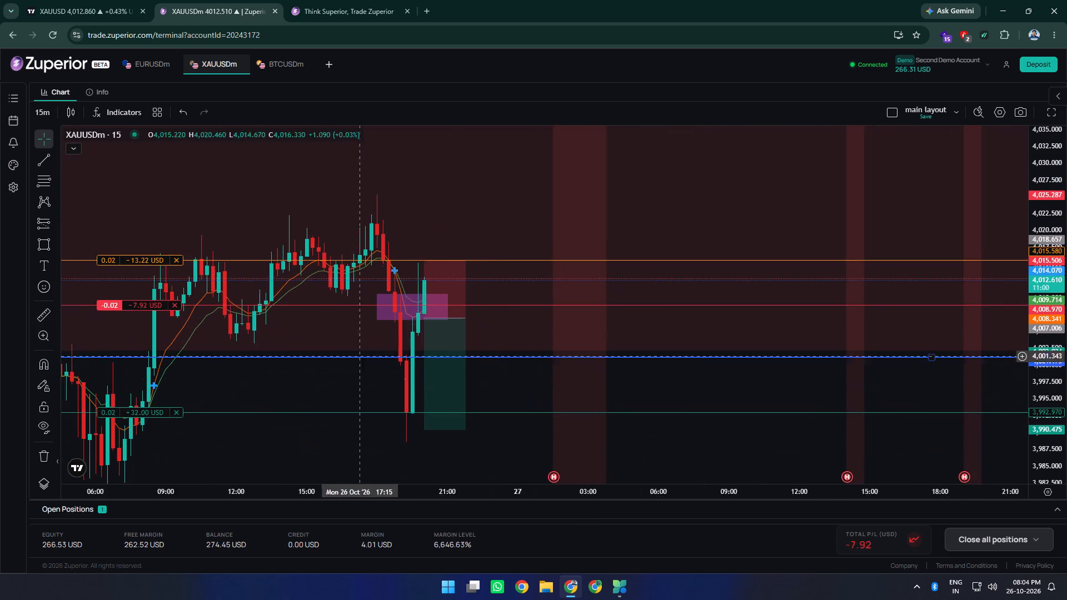
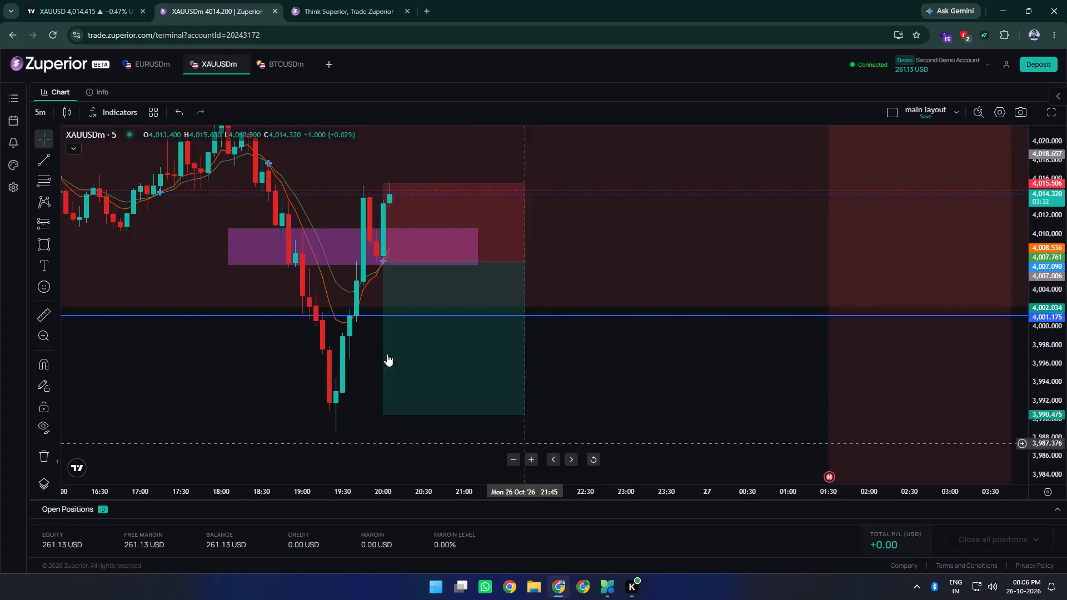
Examine the 5-minute XAUUSDm price action around the drawn short position's entry, stop and target and the purple zone.
{"action": "scroll", "coordinate": [280, 297], "scroll_direction": "up", "scroll_amount": 2}
{"action": "scroll", "coordinate": [469, 273], "scroll_direction": "down", "scroll_amount": 2}
{"action": "left_click_drag", "start_coordinate": [622, 359], "coordinate": [627, 413]}
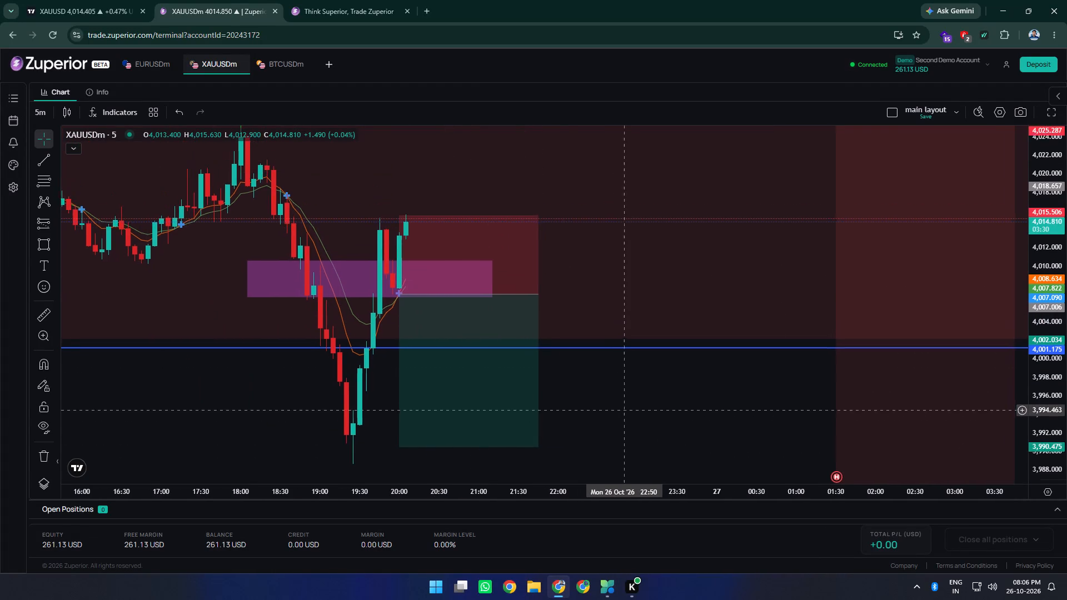
{"action": "left_click_drag", "start_coordinate": [627, 413], "coordinate": [635, 399]}
{"action": "scroll", "coordinate": [635, 399], "scroll_direction": "down", "scroll_amount": 1}
{"action": "left_click_drag", "start_coordinate": [657, 397], "coordinate": [638, 367]}
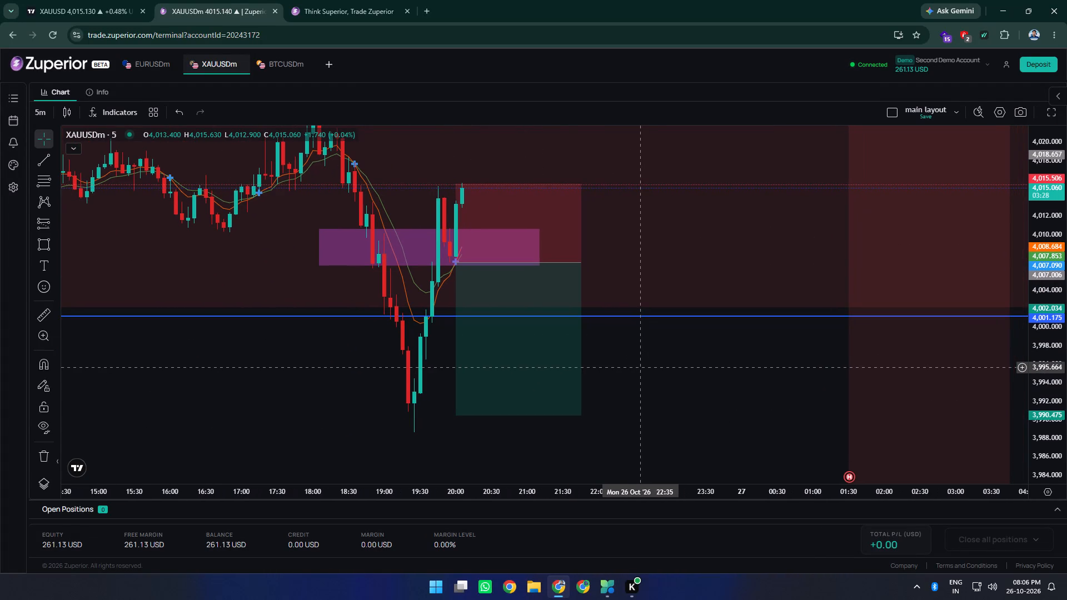
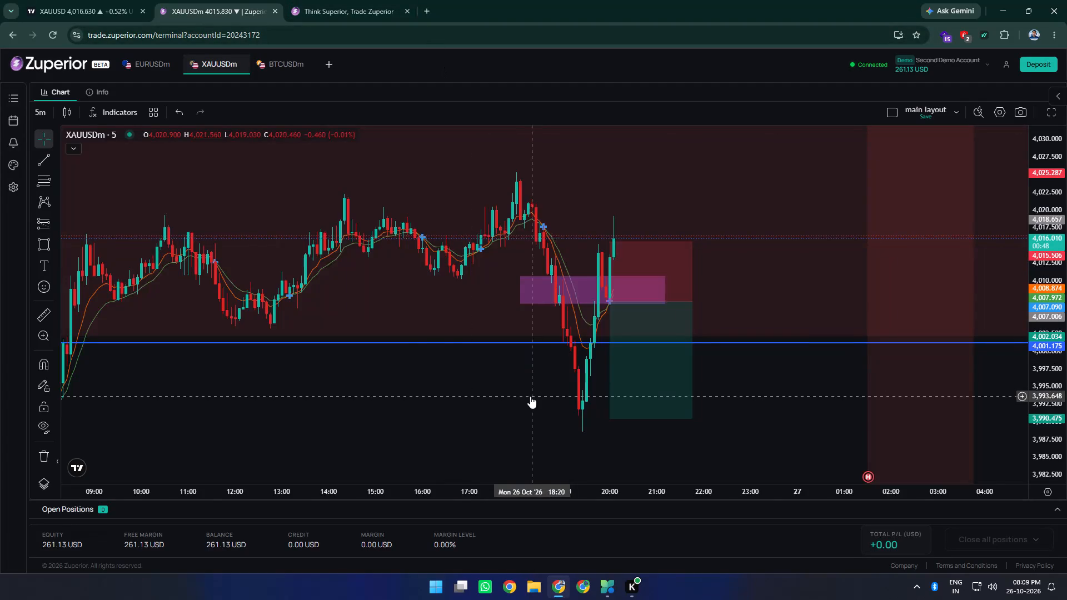
Examine the 5-minute XAUUSDm candles against the drawn short position's stop, entry and target, comparing recent and earlier price action.
{"action": "scroll", "coordinate": [530, 396], "scroll_direction": "up", "scroll_amount": 1}
{"action": "scroll", "coordinate": [672, 383], "scroll_direction": "down", "scroll_amount": 2}
{"action": "left_click_drag", "start_coordinate": [728, 406], "coordinate": [620, 416]}
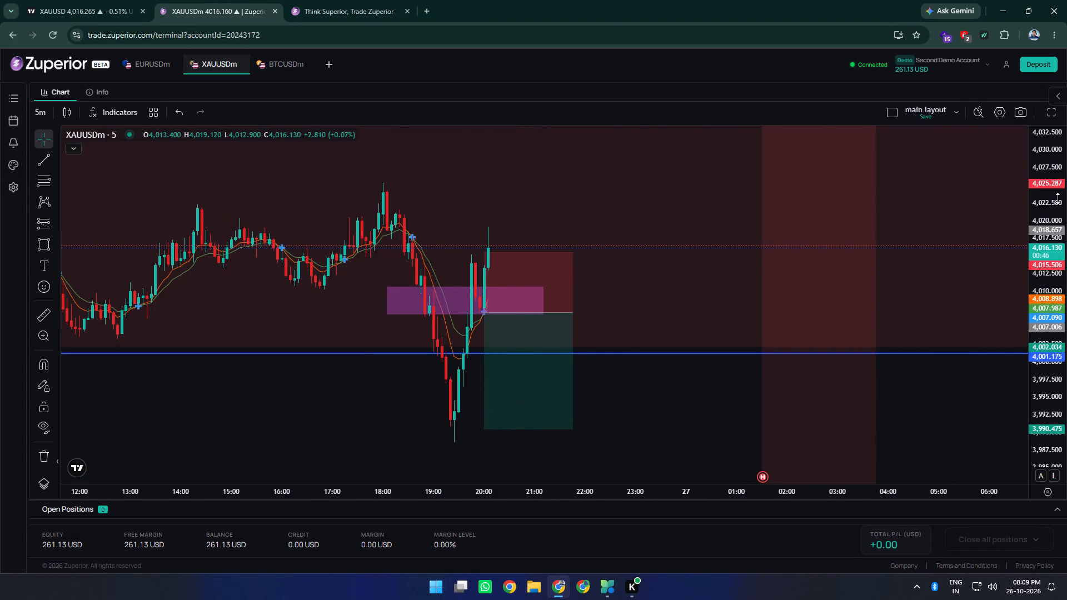
{"action": "left_click_drag", "start_coordinate": [1054, 192], "coordinate": [1050, 287]}
{"action": "scroll", "coordinate": [624, 259], "scroll_direction": "down", "scroll_amount": 4}
{"action": "left_click_drag", "start_coordinate": [797, 369], "coordinate": [727, 369]}
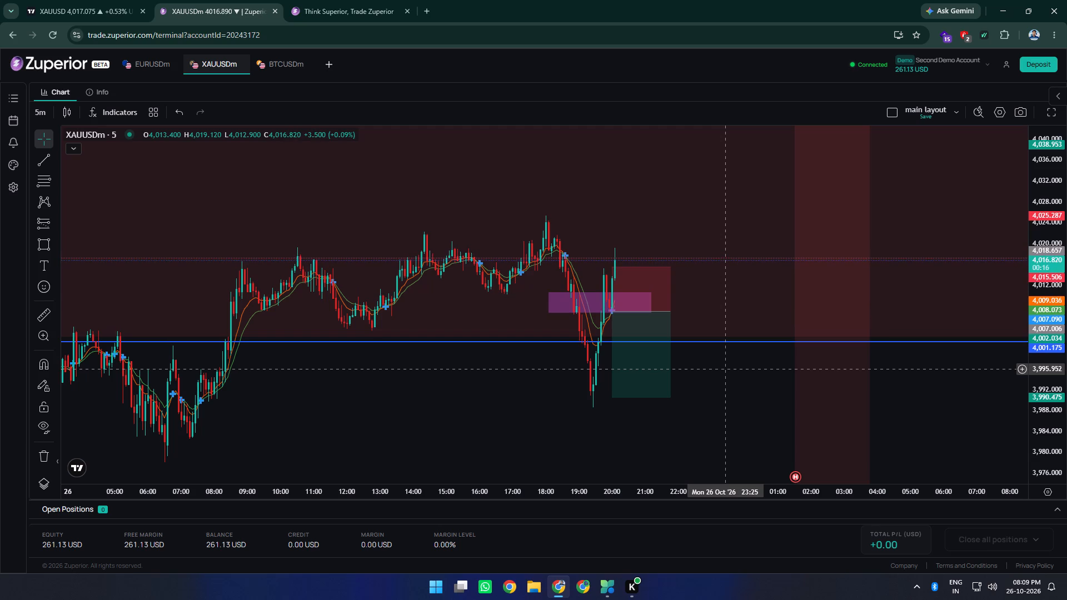
{"action": "scroll", "coordinate": [533, 341], "scroll_direction": "up", "scroll_amount": 3}
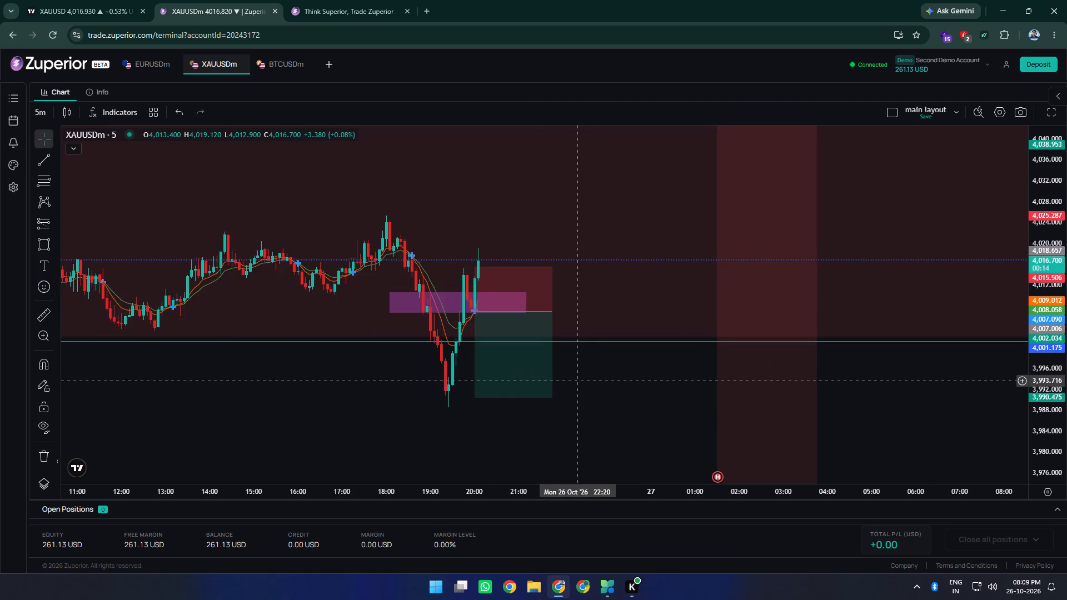
{"action": "scroll", "coordinate": [601, 386], "scroll_direction": "up", "scroll_amount": 2}
{"action": "left_click_drag", "start_coordinate": [547, 396], "coordinate": [680, 402]}
{"action": "scroll", "coordinate": [680, 402], "scroll_direction": "down", "scroll_amount": 2}
{"action": "left_click_drag", "start_coordinate": [729, 404], "coordinate": [687, 402]}
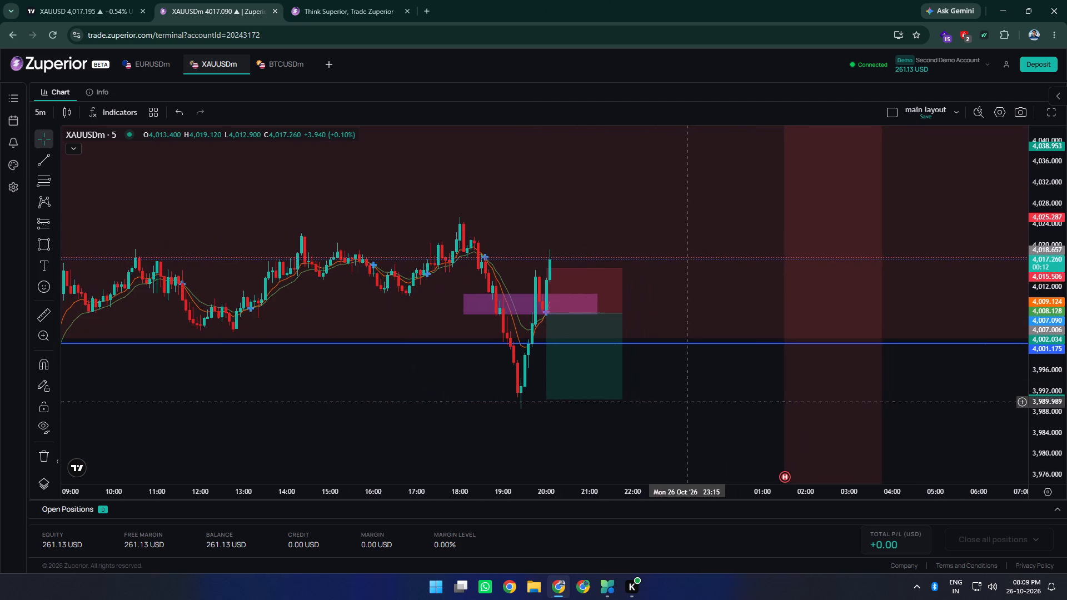
{"action": "scroll", "coordinate": [348, 301], "scroll_direction": "up", "scroll_amount": 3}
{"action": "left_click_drag", "start_coordinate": [555, 397], "coordinate": [604, 396]}
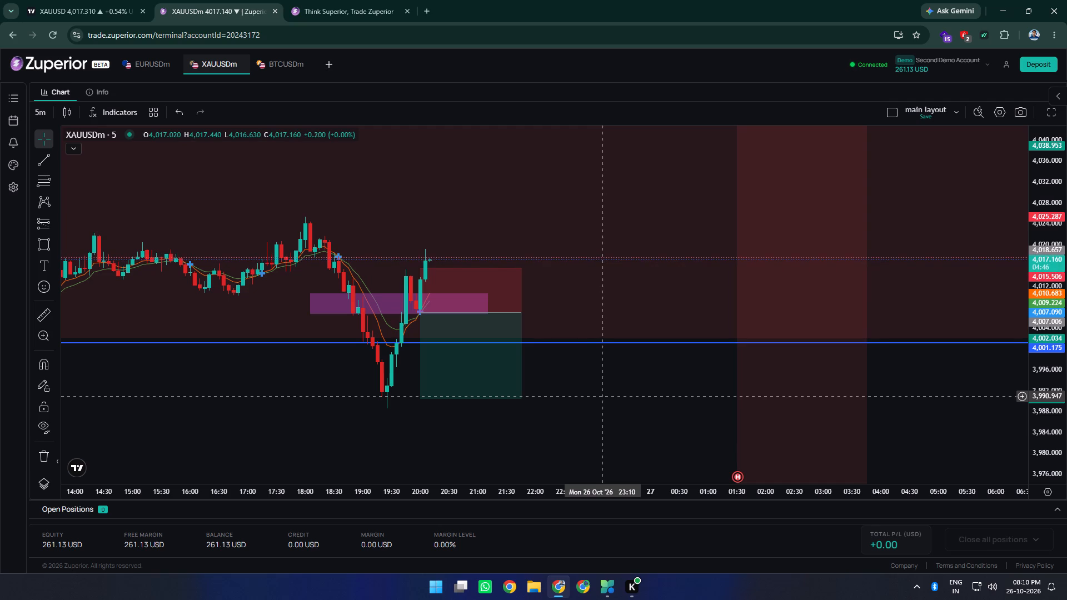
{"action": "scroll", "coordinate": [276, 401], "scroll_direction": "down", "scroll_amount": 2}
{"action": "left_click_drag", "start_coordinate": [440, 417], "coordinate": [354, 422]}
Switch to the TradingView gold chart and examine 15-minute price action around the Fib retracement zone, short position and surrounding zones.
{"action": "left_click", "coordinate": [45, 0]}
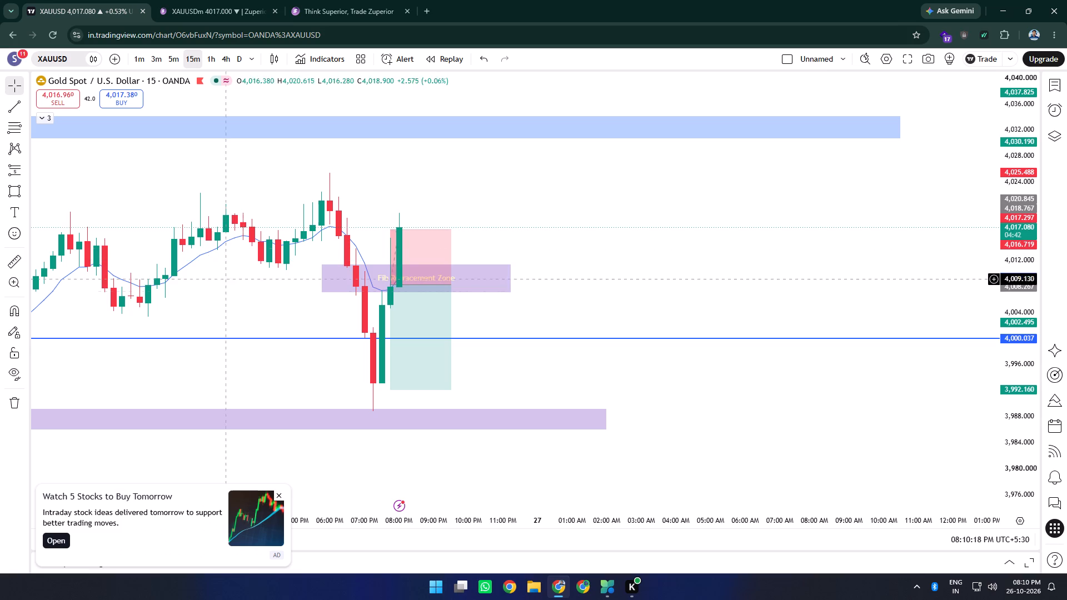
{"action": "scroll", "coordinate": [252, 295], "scroll_direction": "up", "scroll_amount": 2}
{"action": "left_click_drag", "start_coordinate": [525, 274], "coordinate": [581, 280]}
{"action": "scroll", "coordinate": [591, 278], "scroll_direction": "down", "scroll_amount": 2}
{"action": "left_click_drag", "start_coordinate": [693, 280], "coordinate": [721, 288]}
{"action": "scroll", "coordinate": [312, 208], "scroll_direction": "up", "scroll_amount": 1}
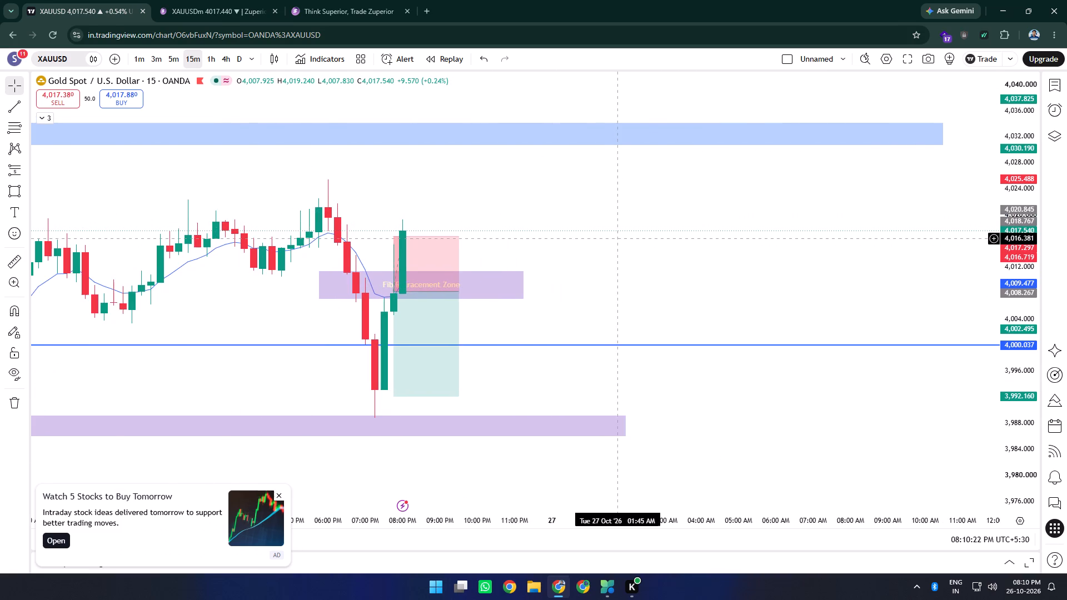
{"action": "scroll", "coordinate": [619, 238], "scroll_direction": "down", "scroll_amount": 2}
{"action": "left_click_drag", "start_coordinate": [749, 289], "coordinate": [736, 279]}
{"action": "left_click_drag", "start_coordinate": [1016, 196], "coordinate": [1009, 279]}
{"action": "scroll", "coordinate": [749, 252], "scroll_direction": "down", "scroll_amount": 2}
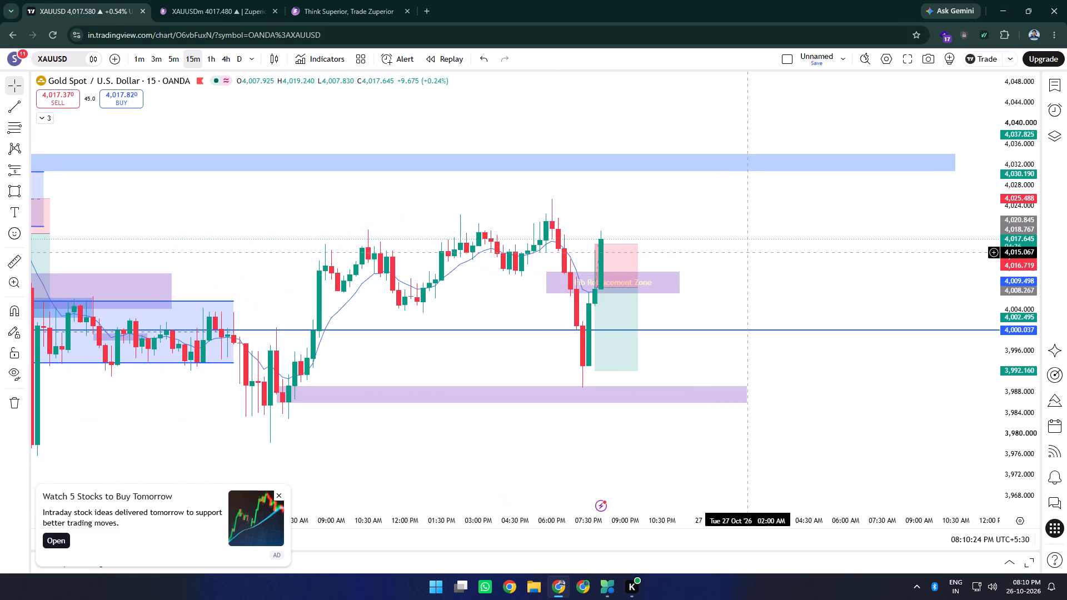
{"action": "left_click_drag", "start_coordinate": [822, 279], "coordinate": [794, 278]}
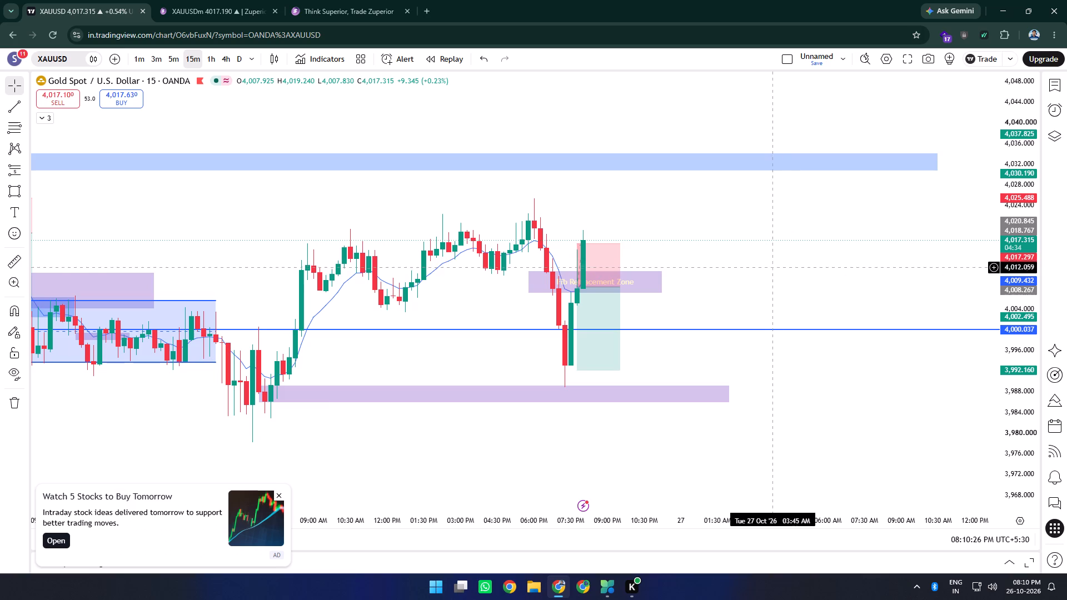
{"action": "scroll", "coordinate": [765, 259], "scroll_direction": "down", "scroll_amount": 1}
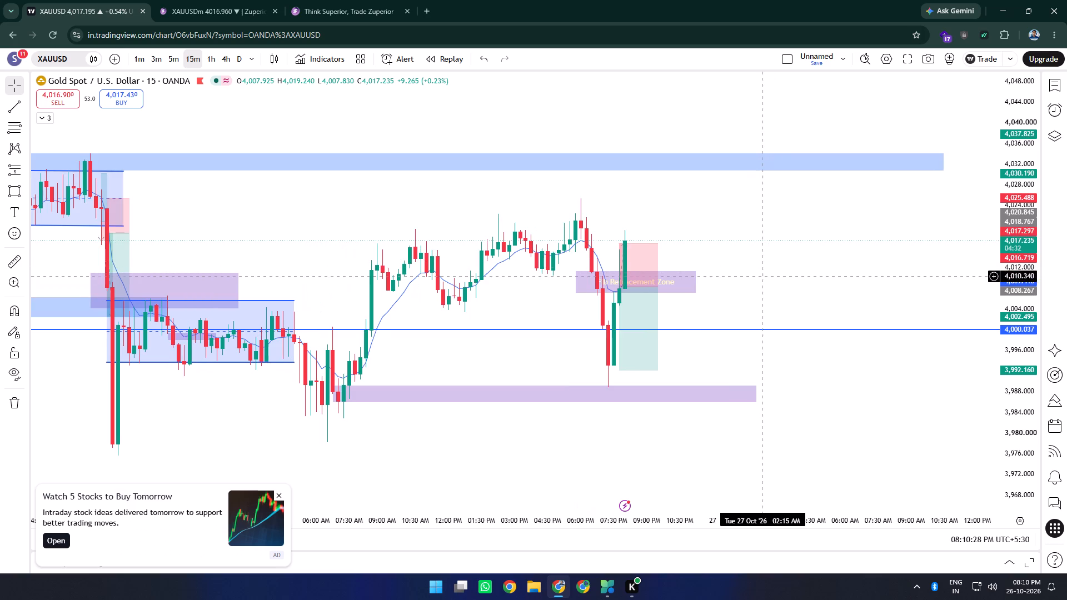